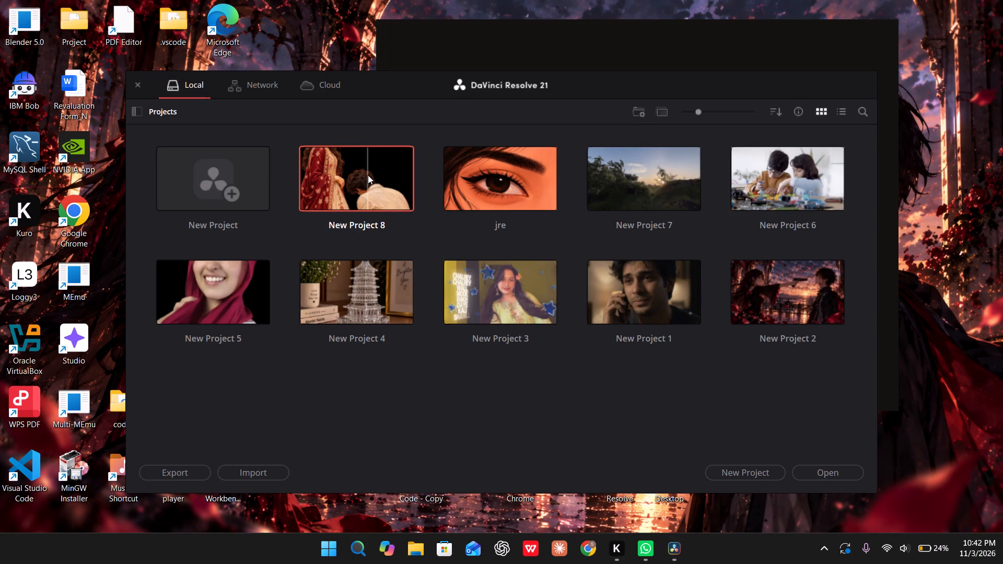
Open the existing project New Project 8 from the local project library.
click(368, 175)
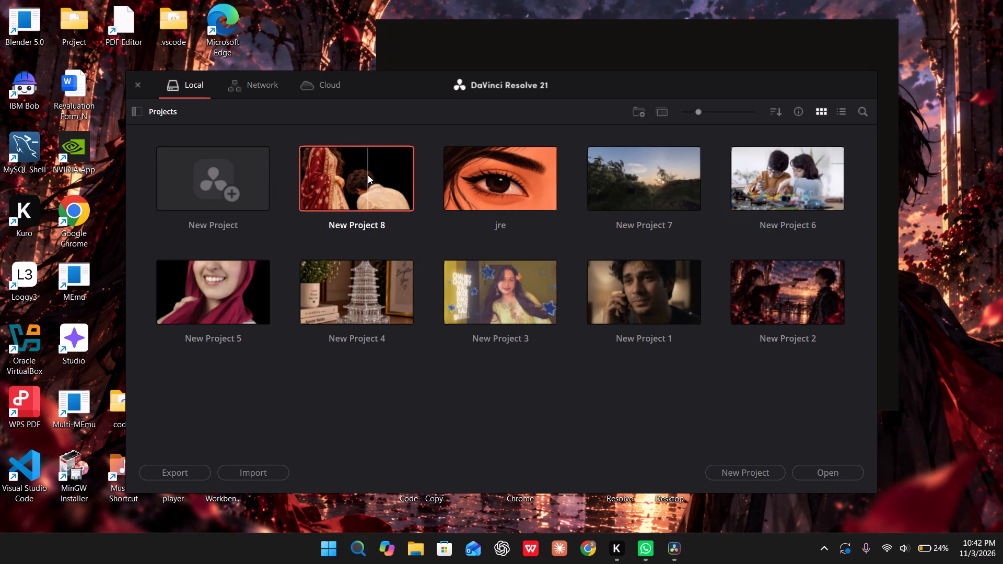
double_click(368, 175)
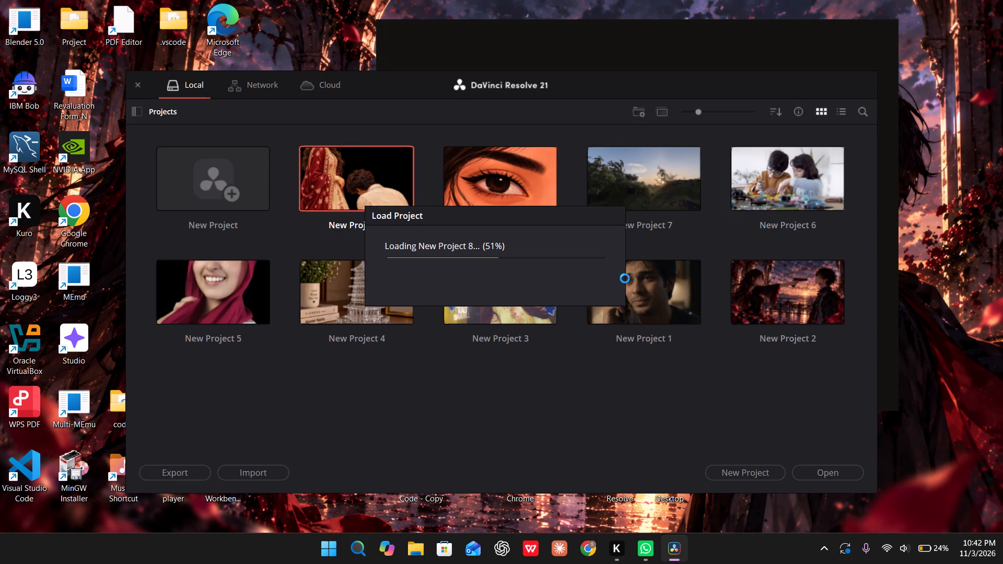
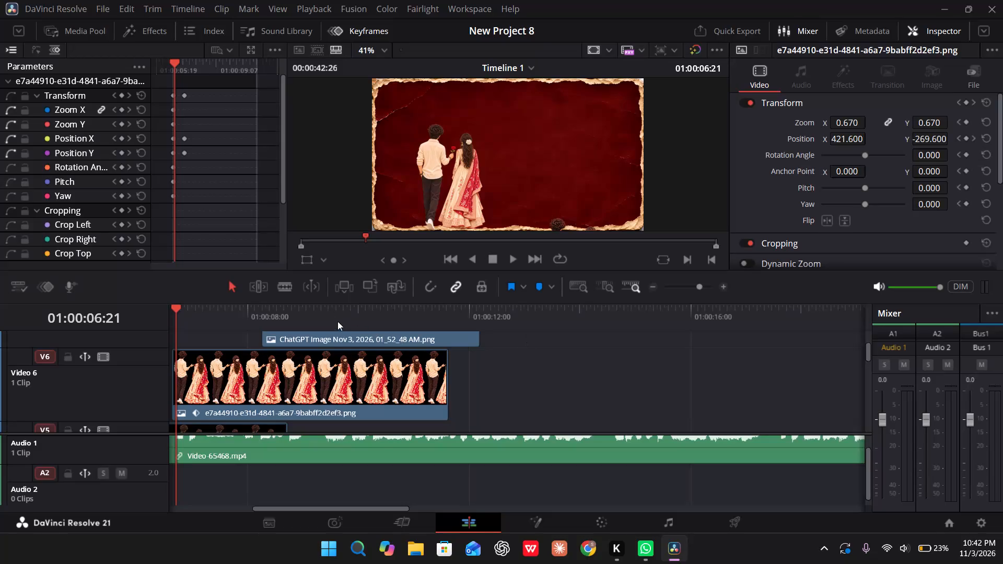
Play Timeline 1 from the beginning to about 01:00:08:23 to examine when the image clips appear against the music.
drag(317, 308, 121, 321)
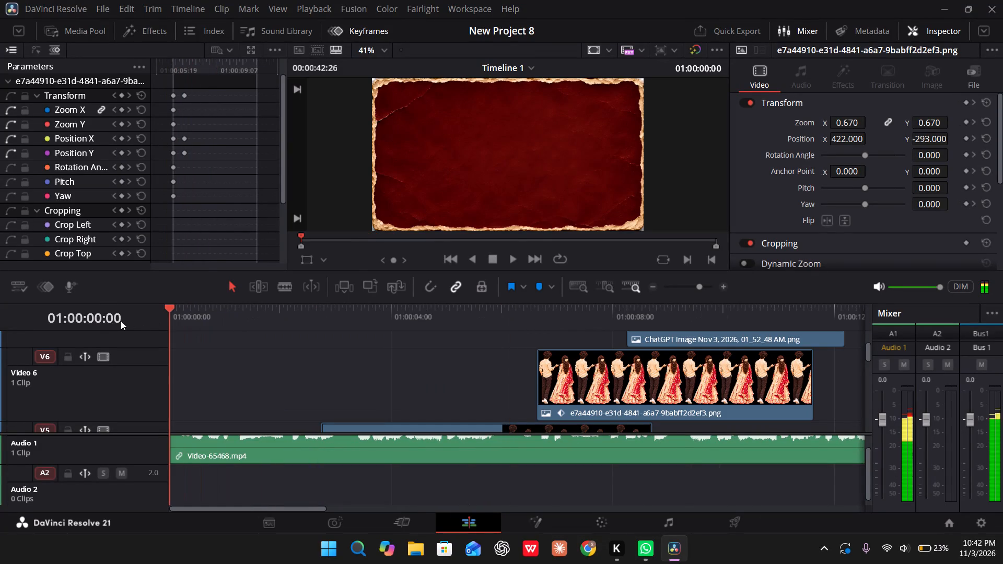
drag(121, 321, 118, 320)
key(space)
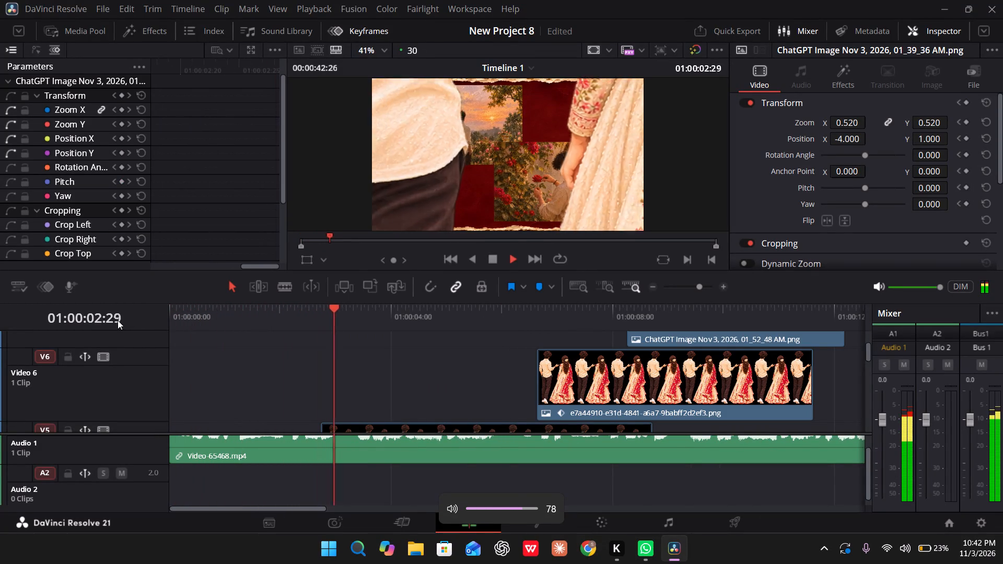
drag(264, 323, 118, 330)
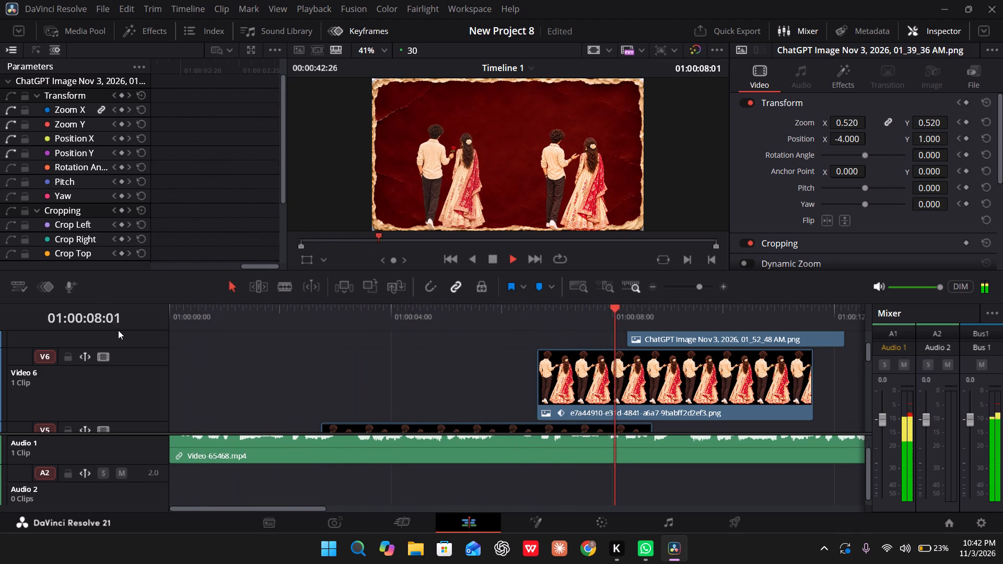
key(space)
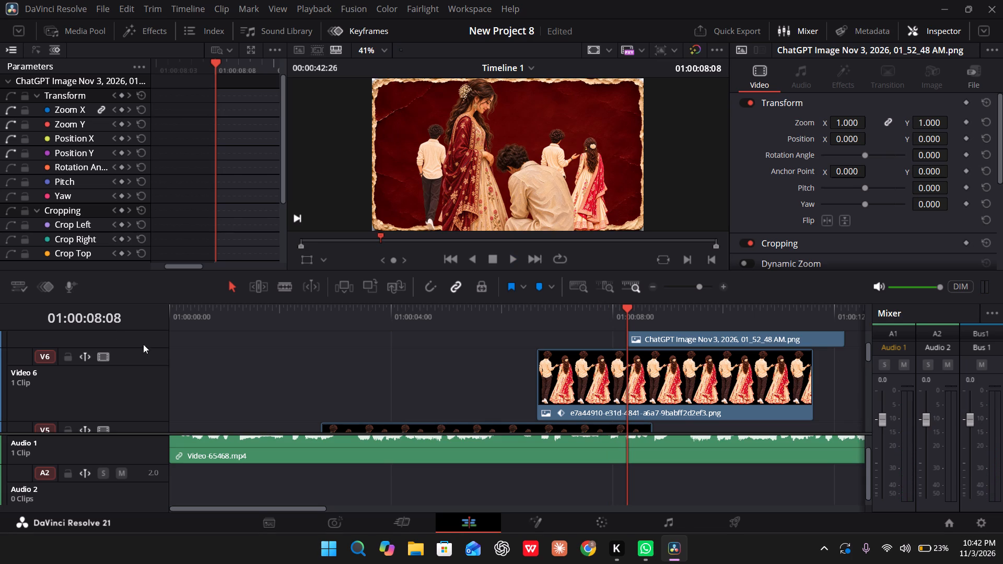
key(space)
key(space)
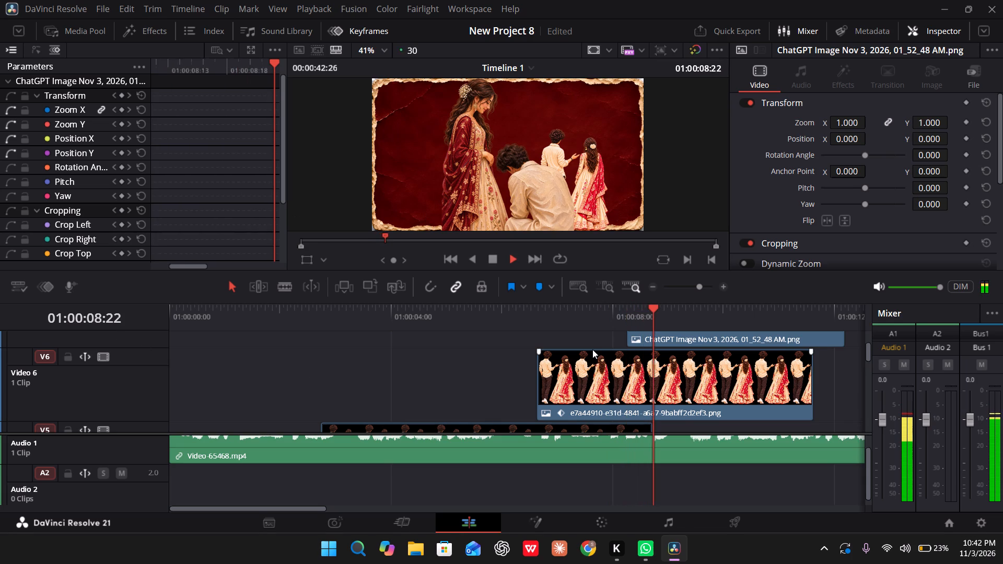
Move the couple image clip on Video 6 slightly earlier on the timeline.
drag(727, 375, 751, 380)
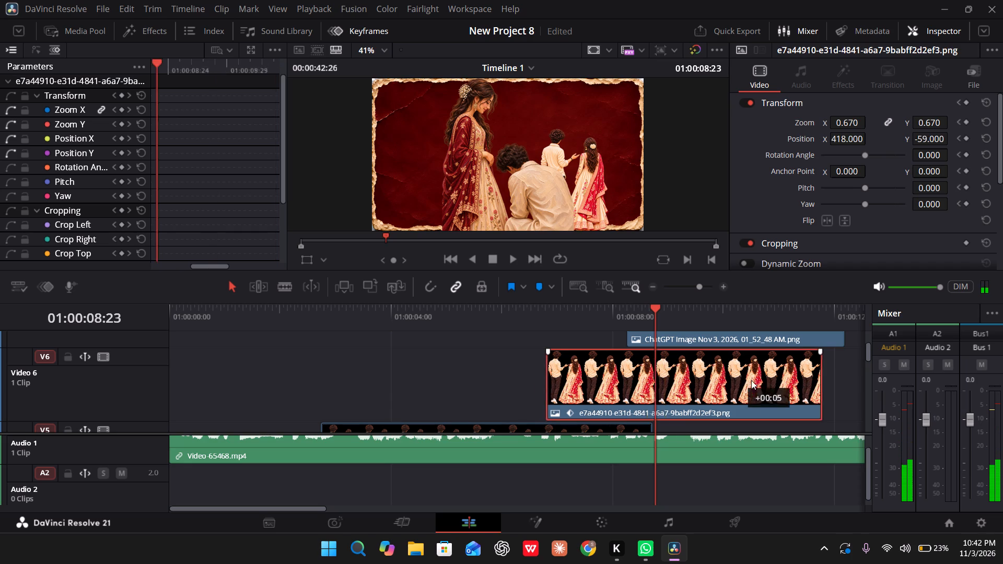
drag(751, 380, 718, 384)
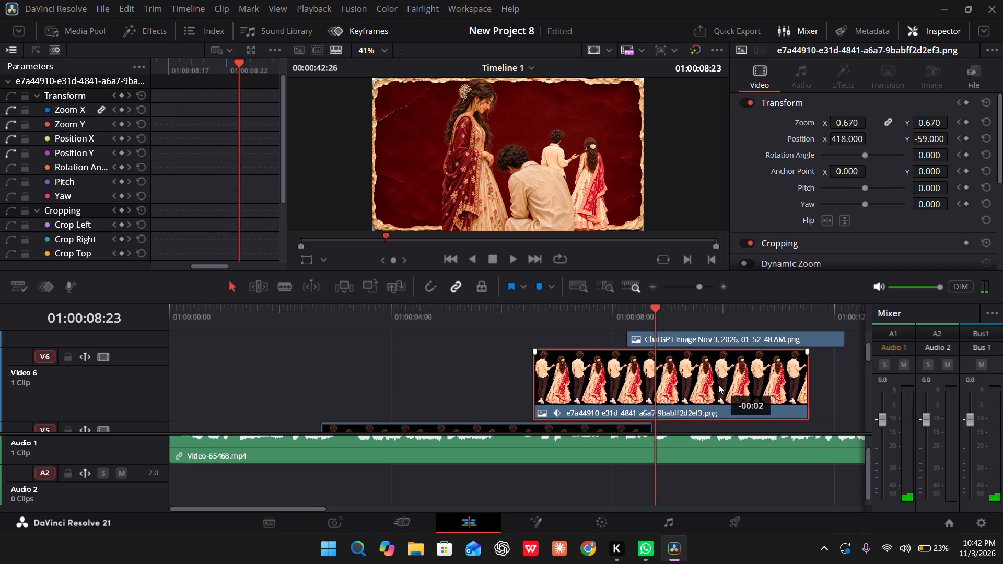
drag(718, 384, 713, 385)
Play the timeline from near its start to about 01:00:11:23 to check the timing of the Video 6 and Video 7 clips.
scroll(661, 355, up, 1)
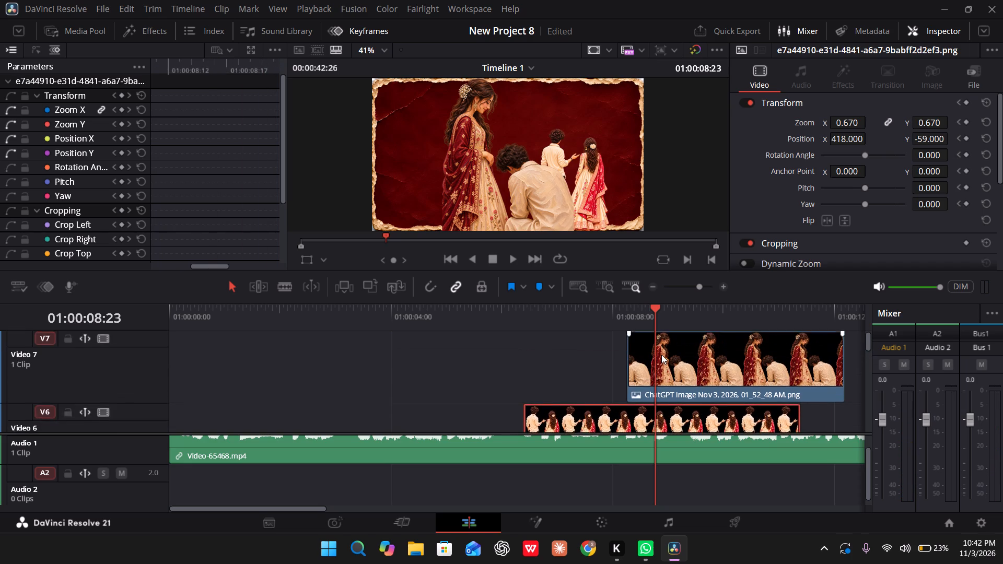
scroll(661, 355, up, 1)
drag(440, 310, 364, 322)
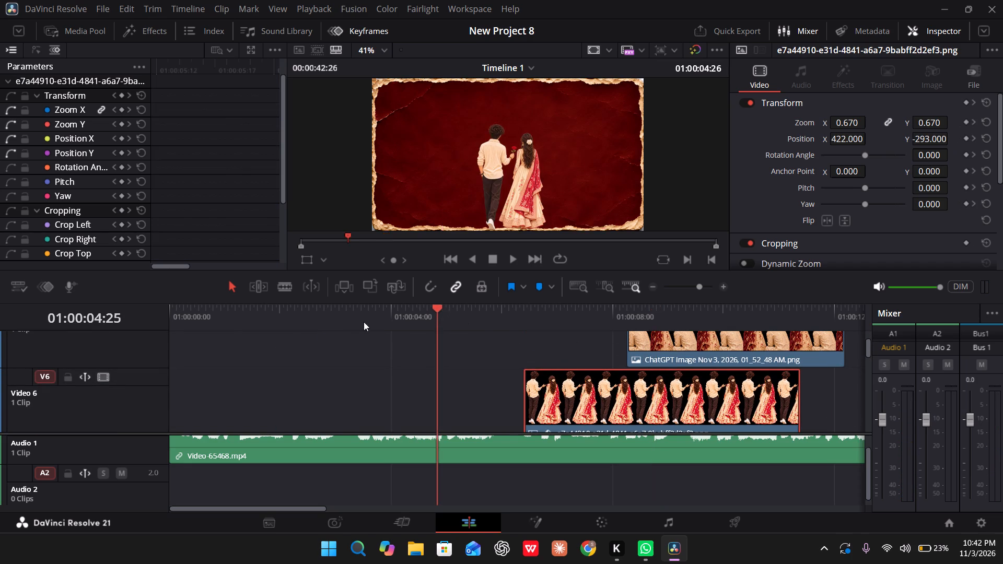
drag(364, 322, 213, 340)
key(space)
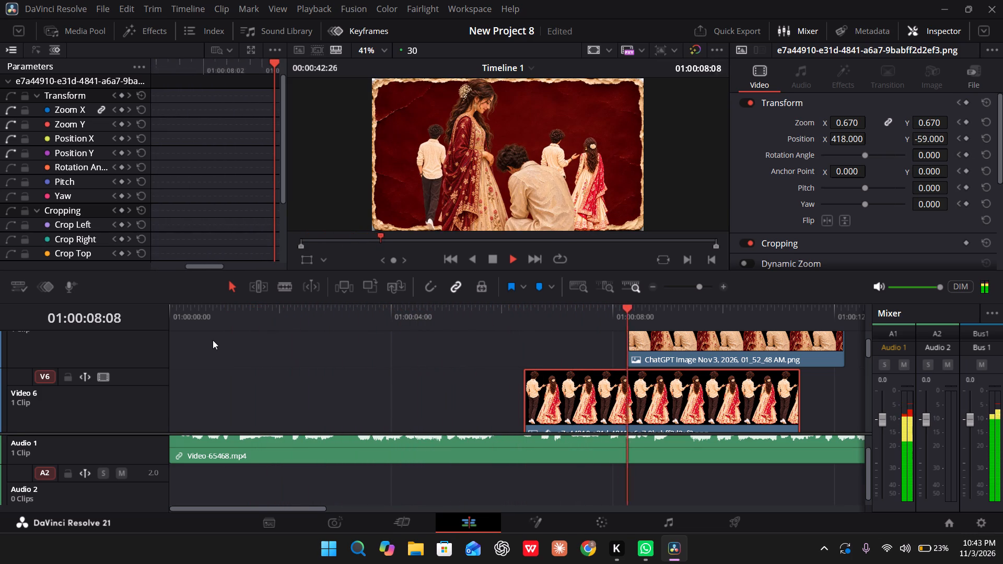
key(space)
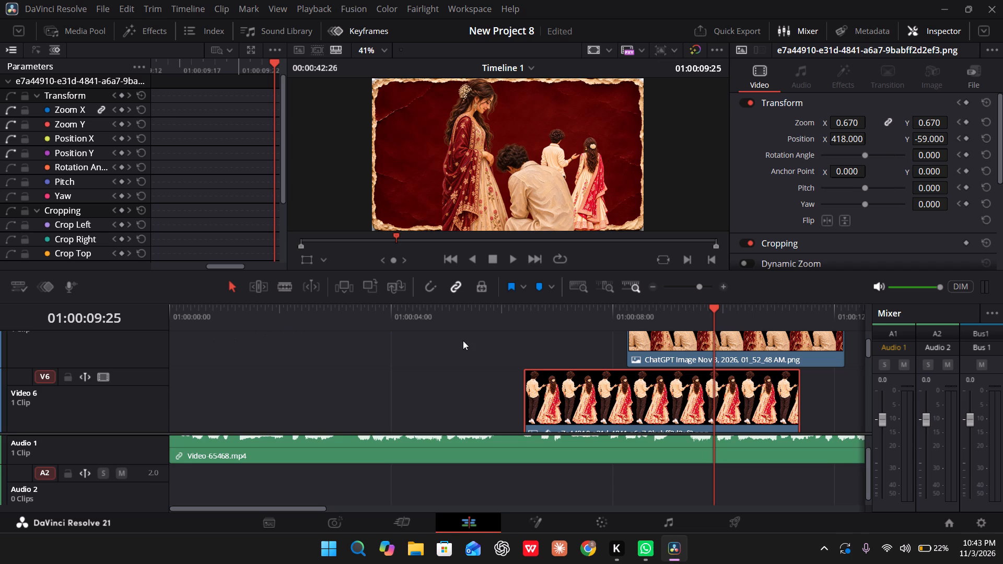
key(space)
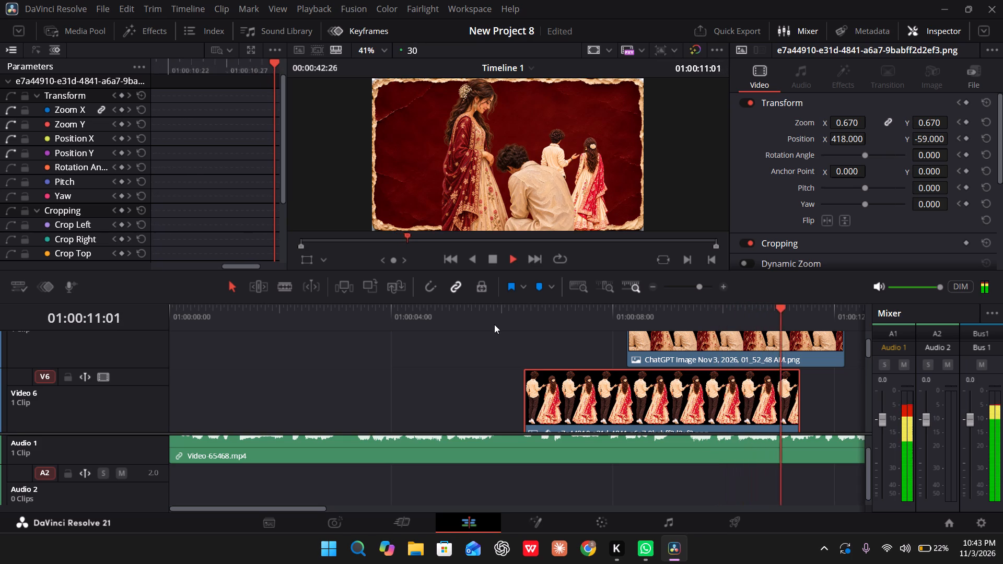
key(space)
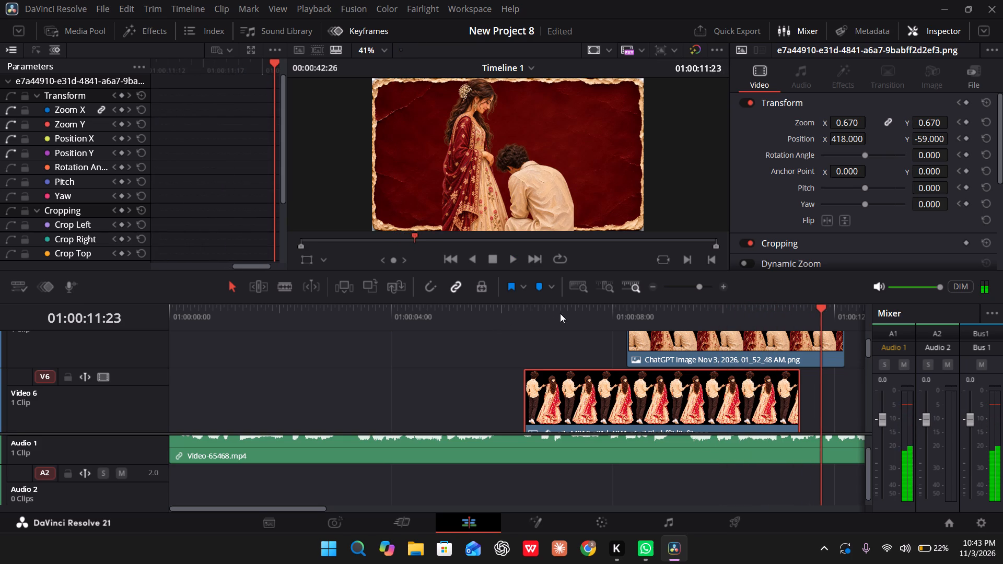
Replay the opening from the start up to about 01:00:06:22 to examine how the image animations match the music.
drag(537, 314, 105, 331)
key(space)
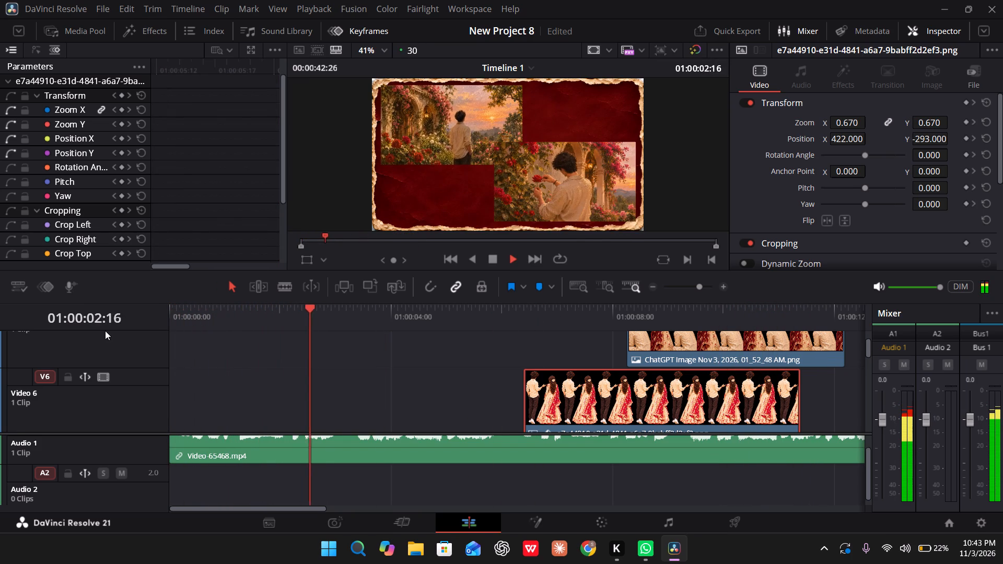
key(space)
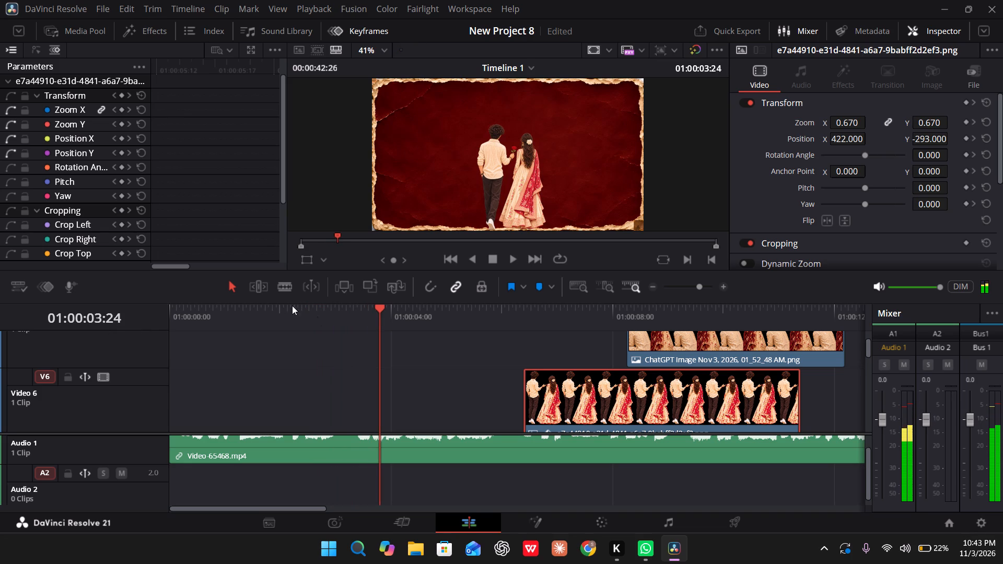
drag(366, 325, 65, 299)
key(space)
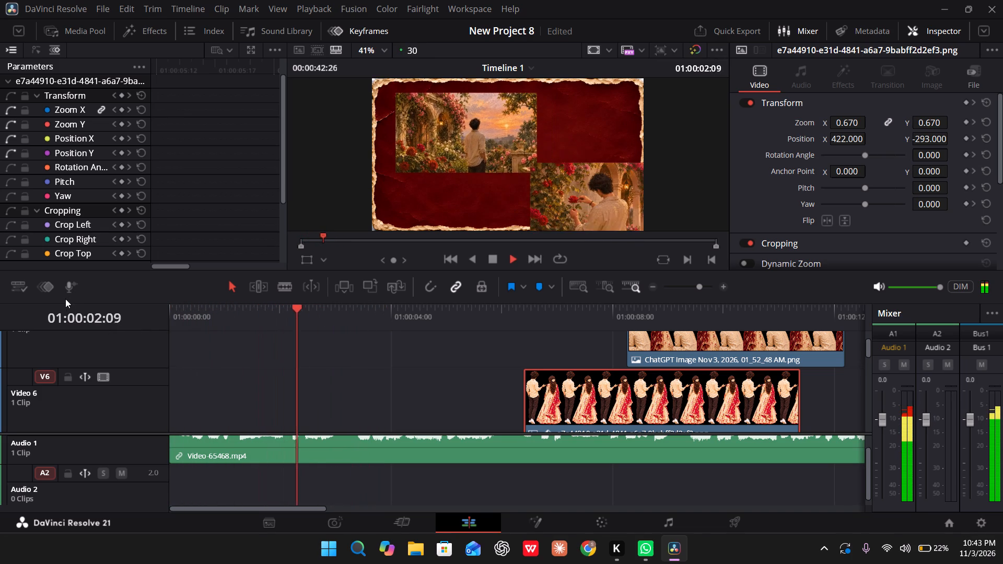
key(space)
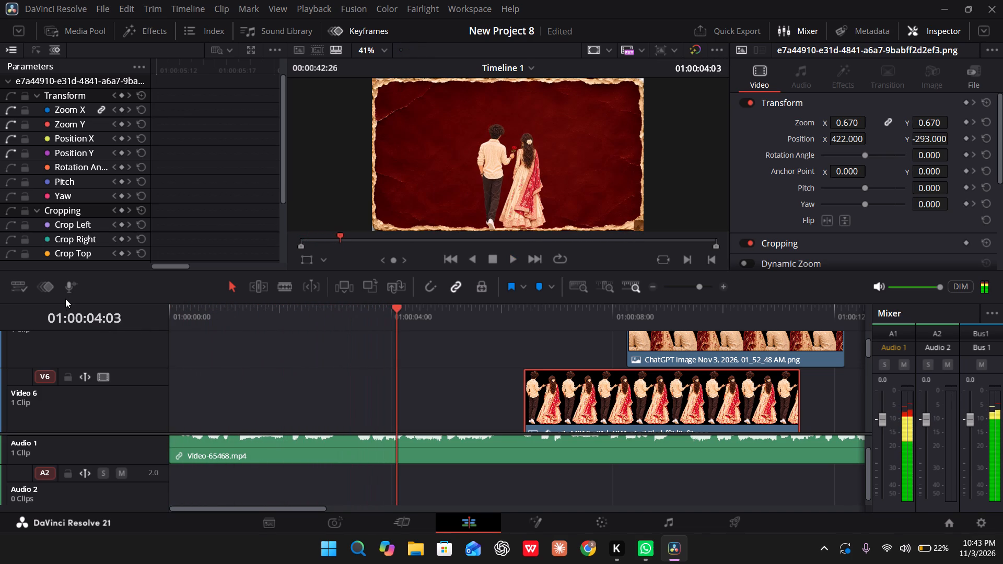
drag(396, 319, 327, 323)
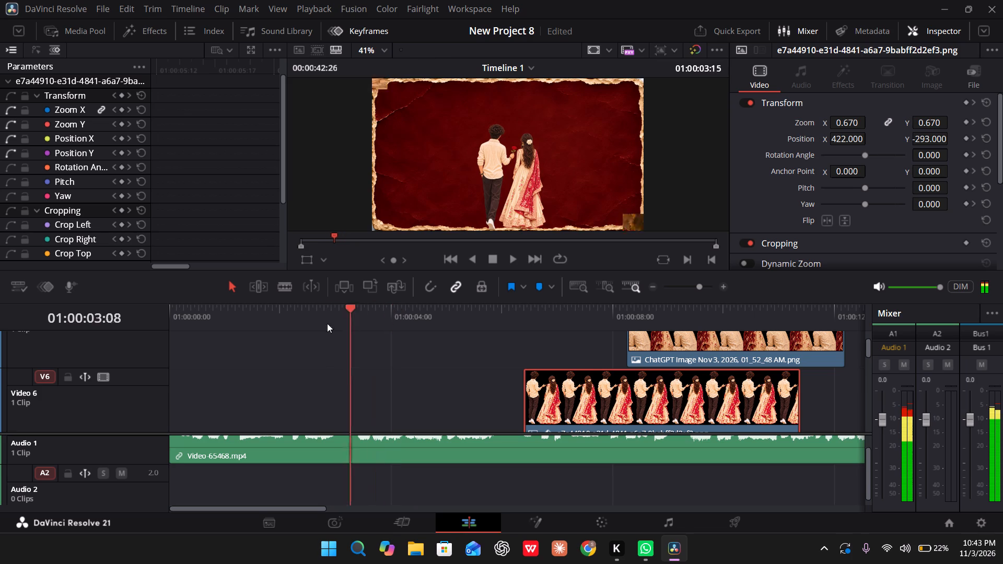
drag(327, 323, 278, 334)
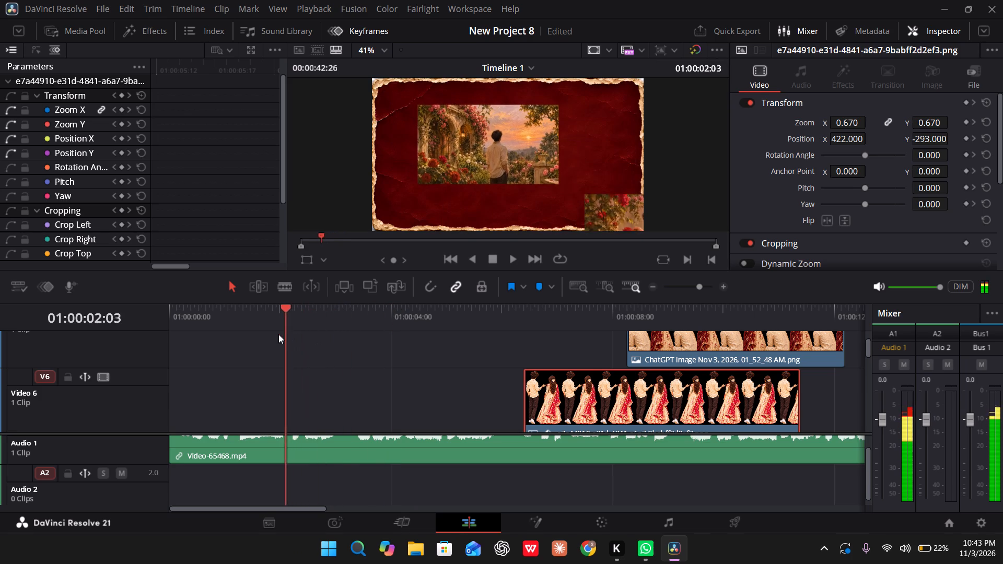
drag(278, 334, 156, 322)
key(space)
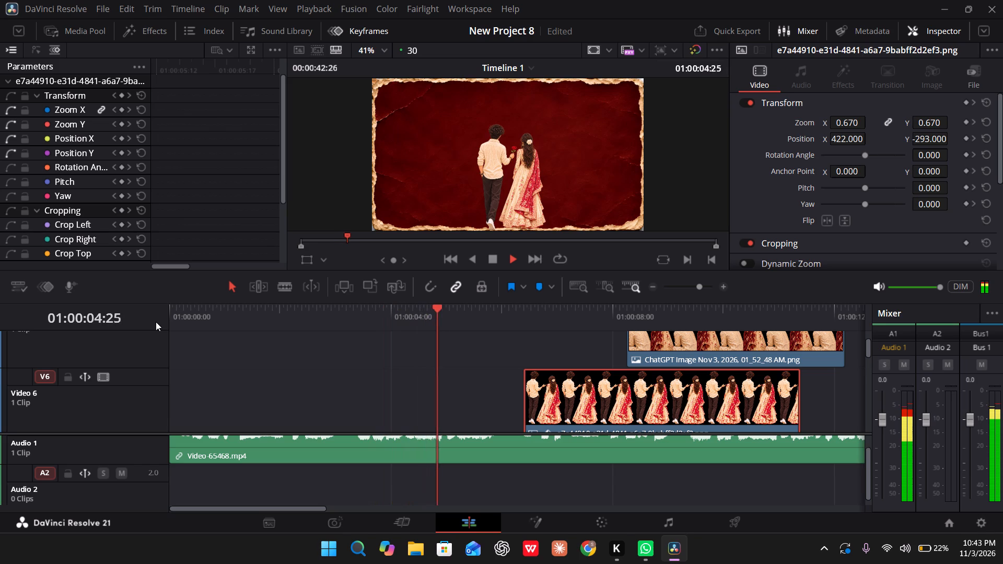
key(space)
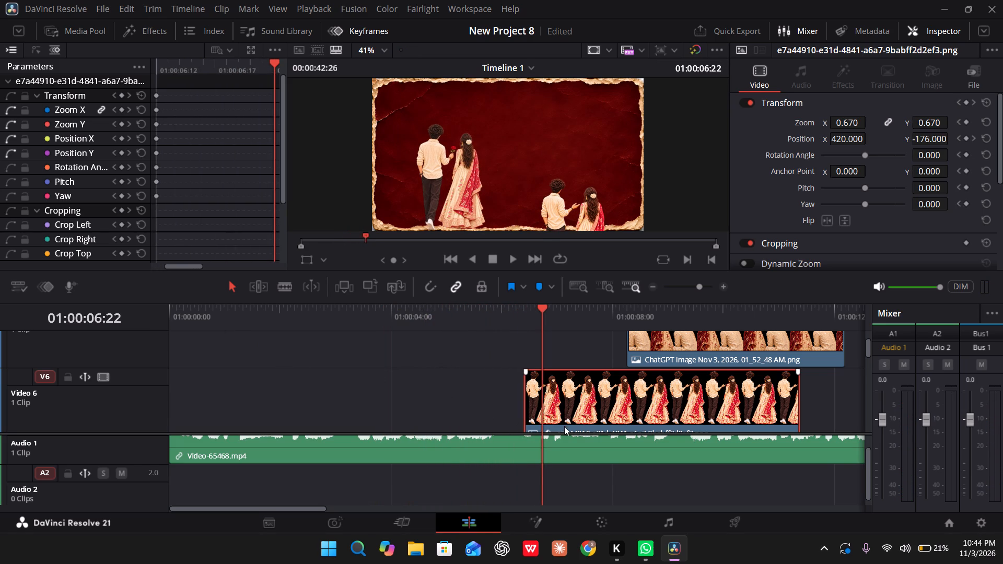
Play the section around the second couple's entrance and move the Video 6 clip later so it starts at about 01:00:07:16.
key(space)
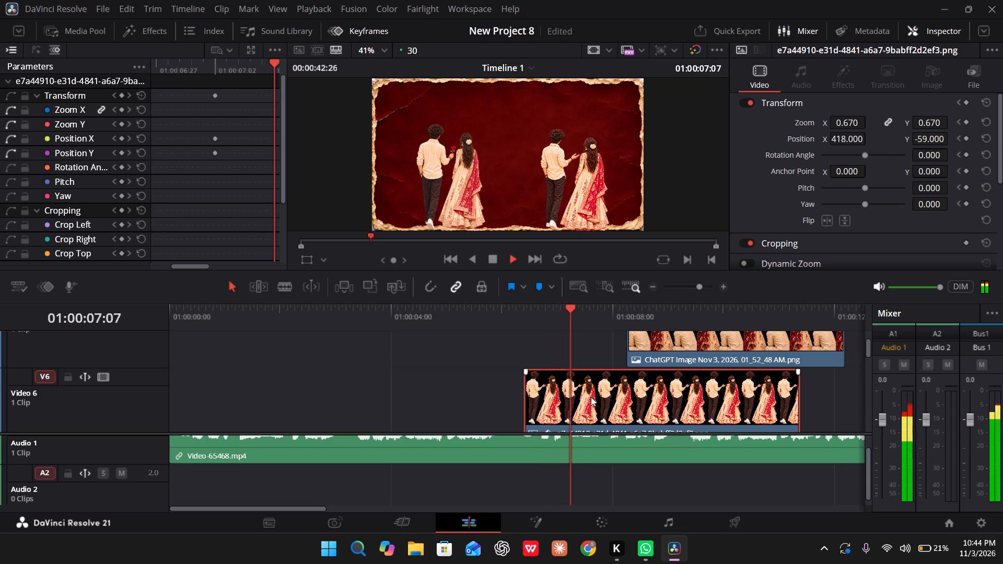
key(space)
key(space)
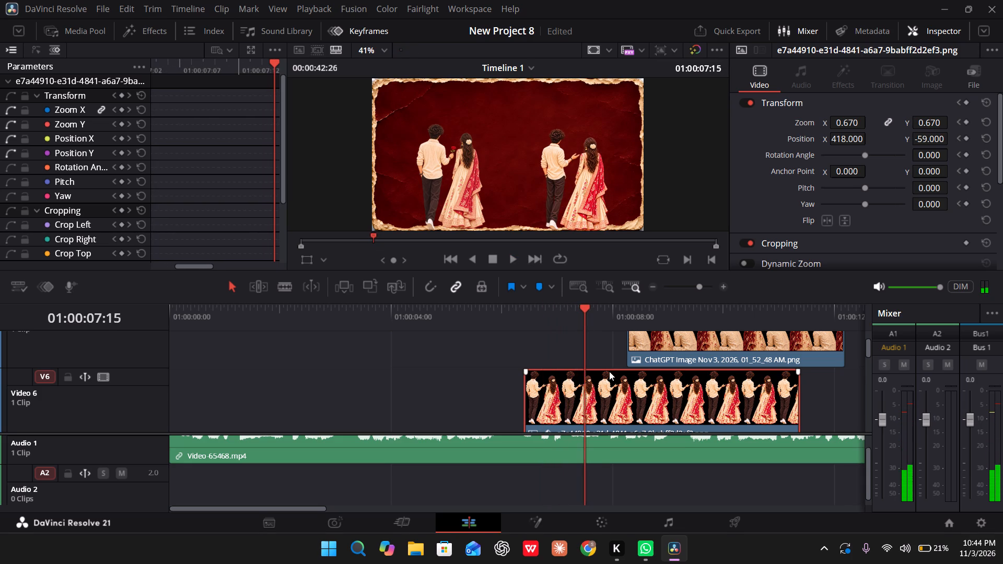
key(space)
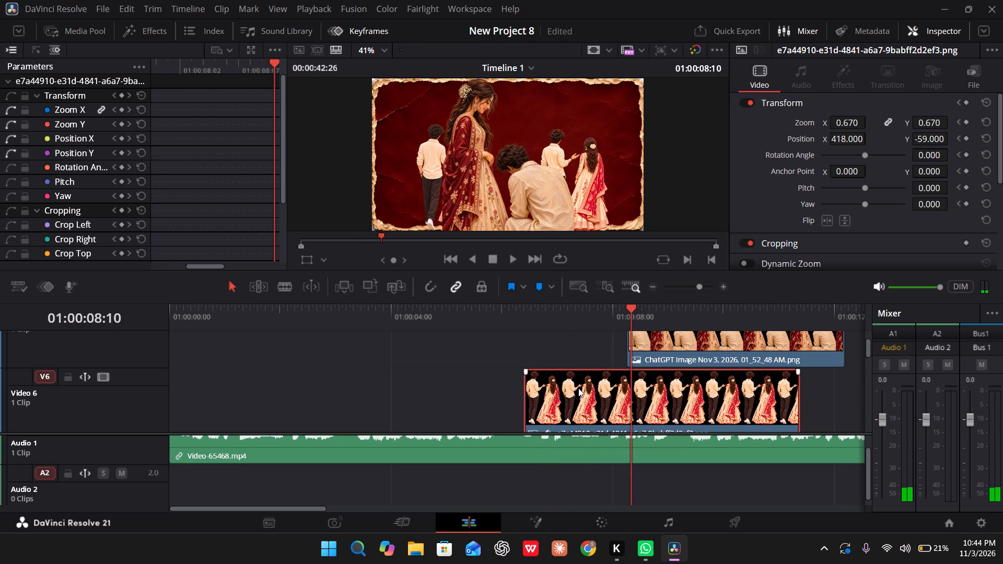
drag(576, 325, 493, 328)
key(space)
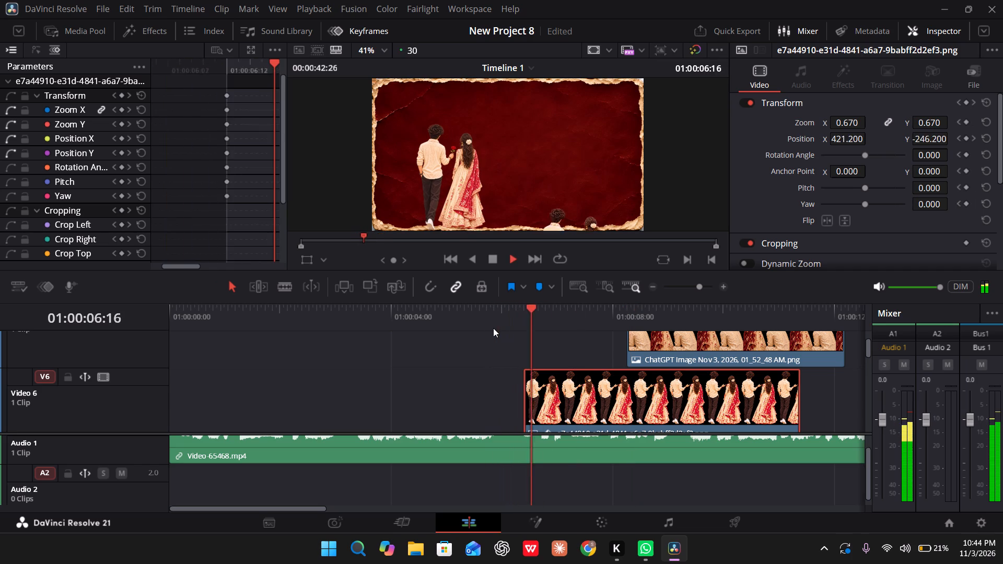
key(space)
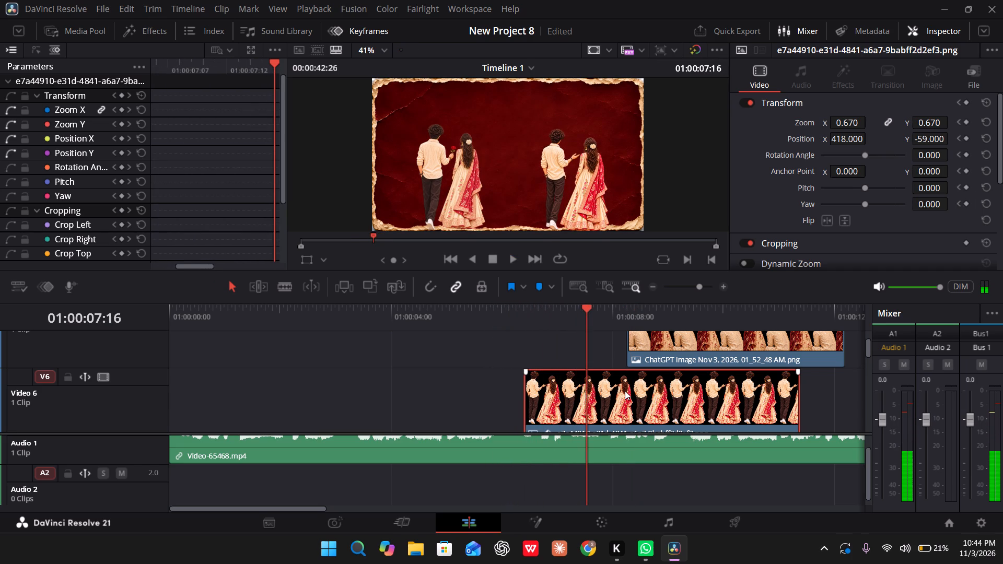
drag(625, 391, 691, 392)
Play through the shifted section and move the ChatGPT Image clip on Video 7 about one second later.
drag(458, 321, 316, 324)
key(space)
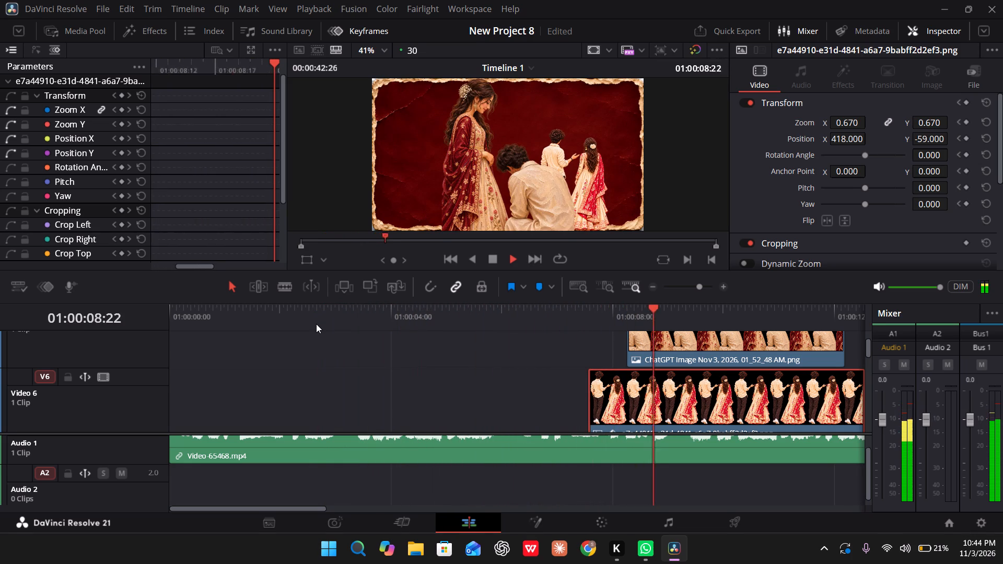
key(space)
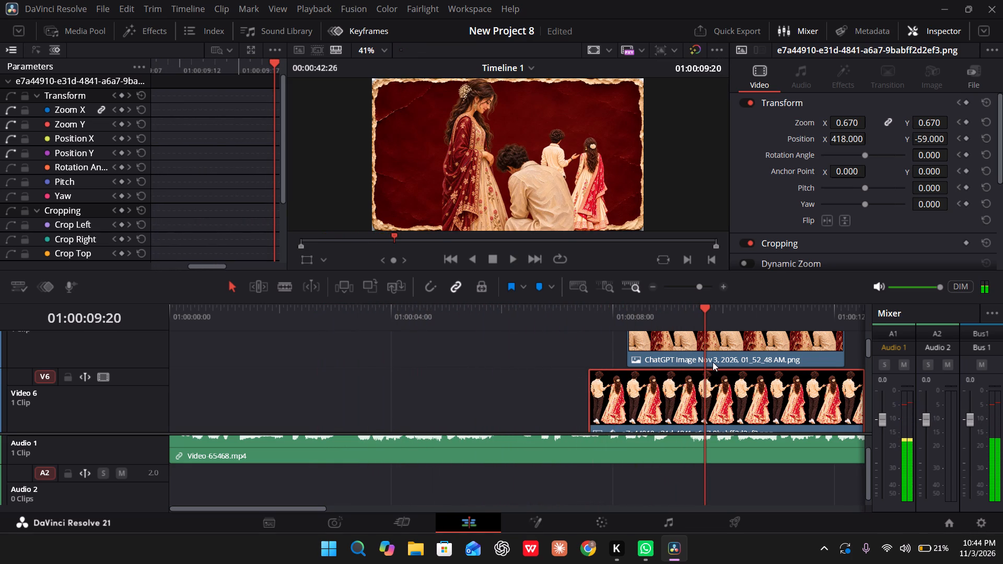
drag(713, 362, 775, 358)
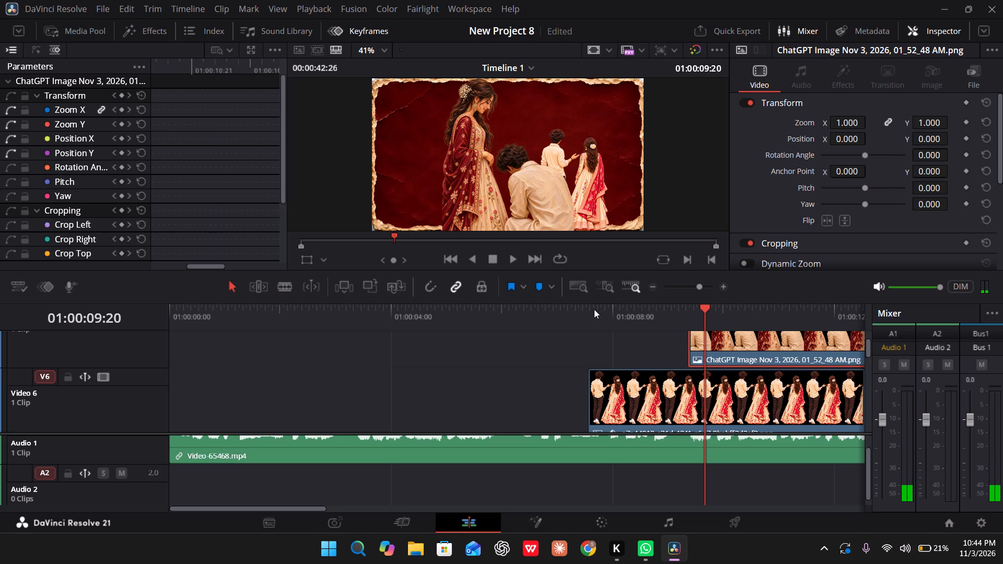
Play the timeline to check the timing of the two moved clips, and scrub back through the first couple's movement to 01:00:05:29.
drag(594, 309, 351, 345)
key(space)
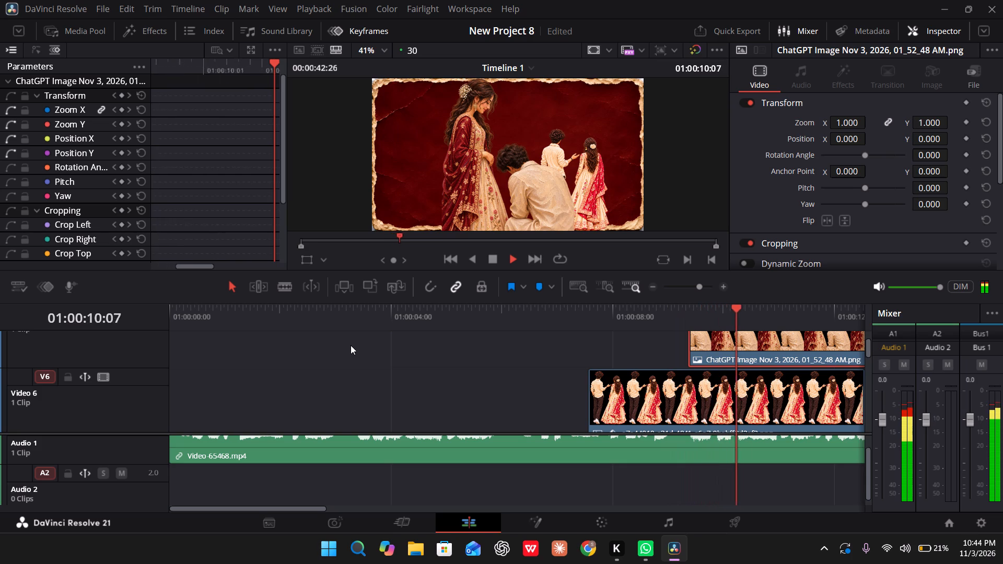
key(space)
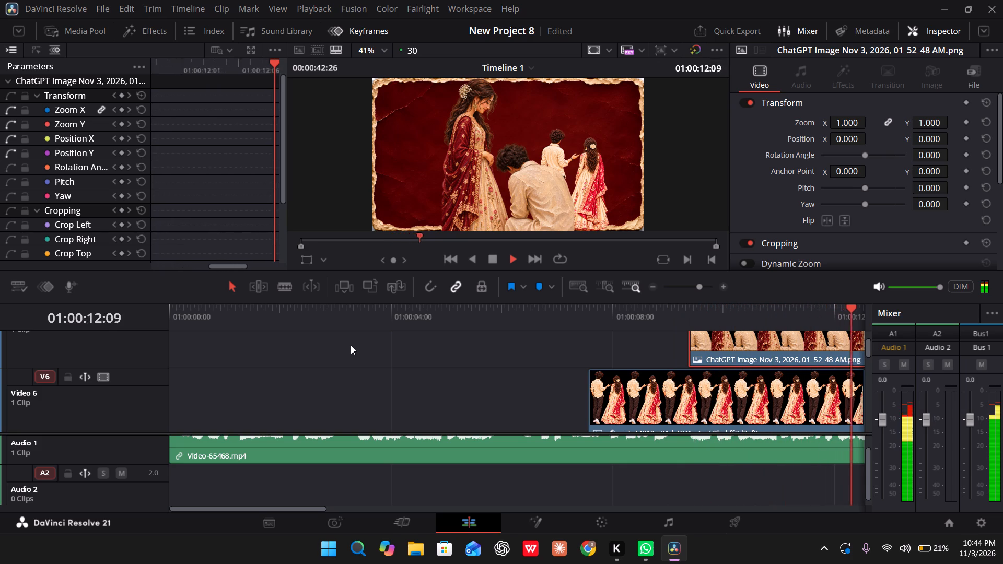
click(426, 303)
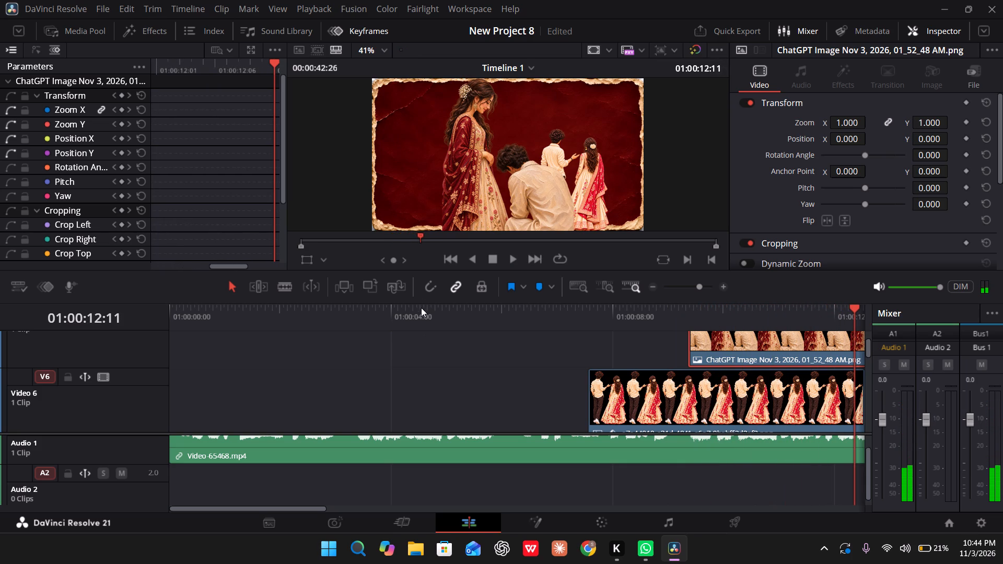
drag(421, 308, 401, 319)
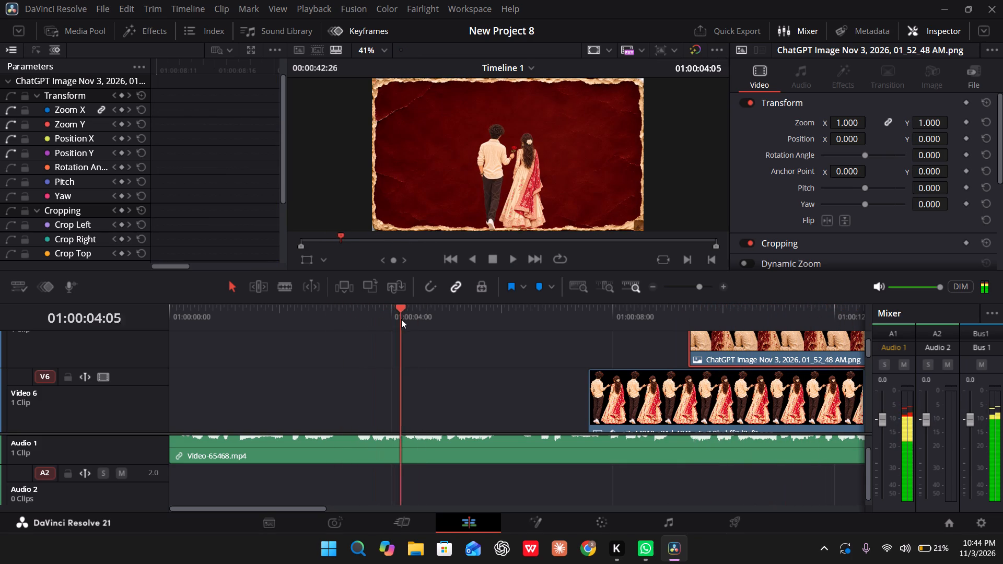
drag(401, 319, 476, 331)
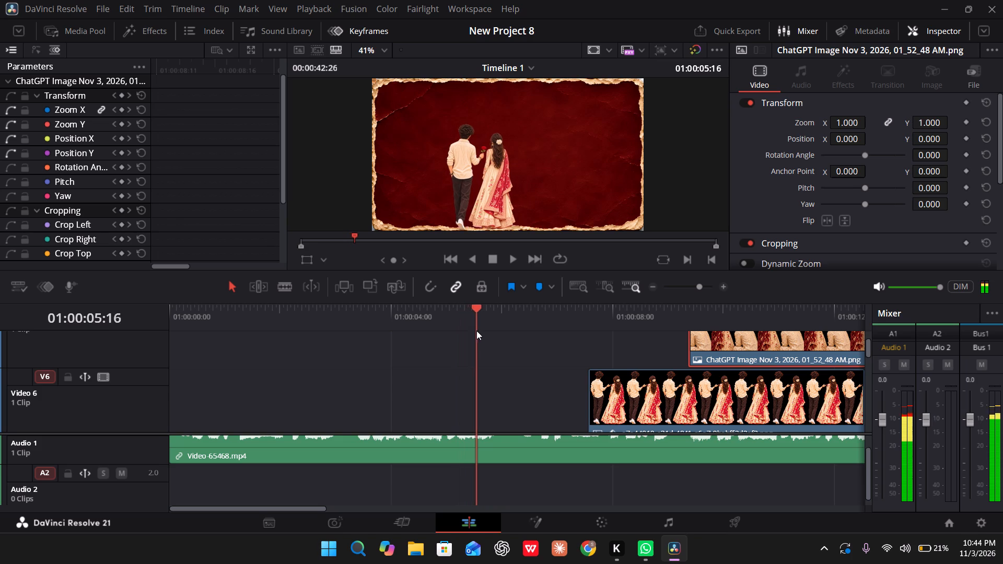
drag(476, 331, 483, 338)
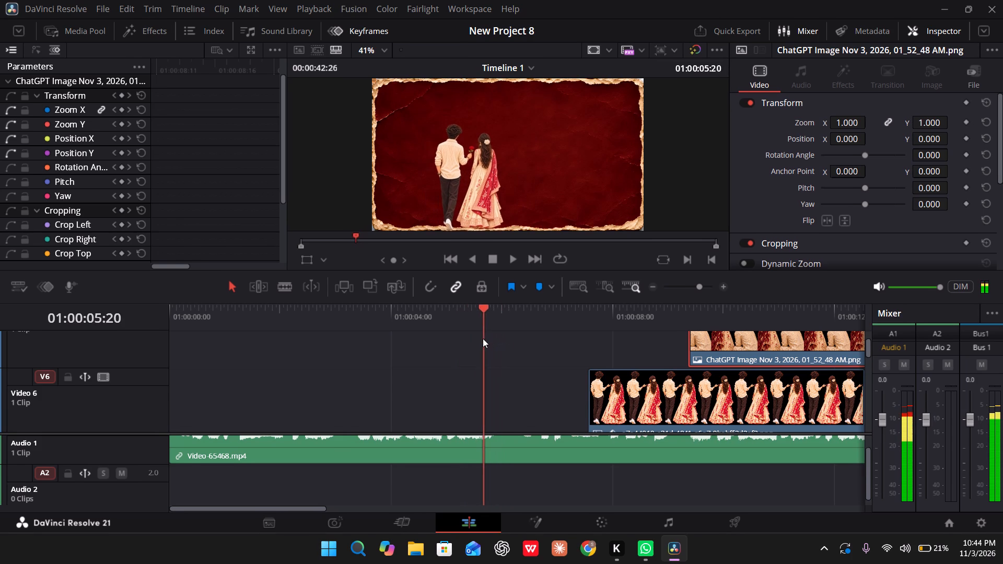
drag(483, 338, 501, 339)
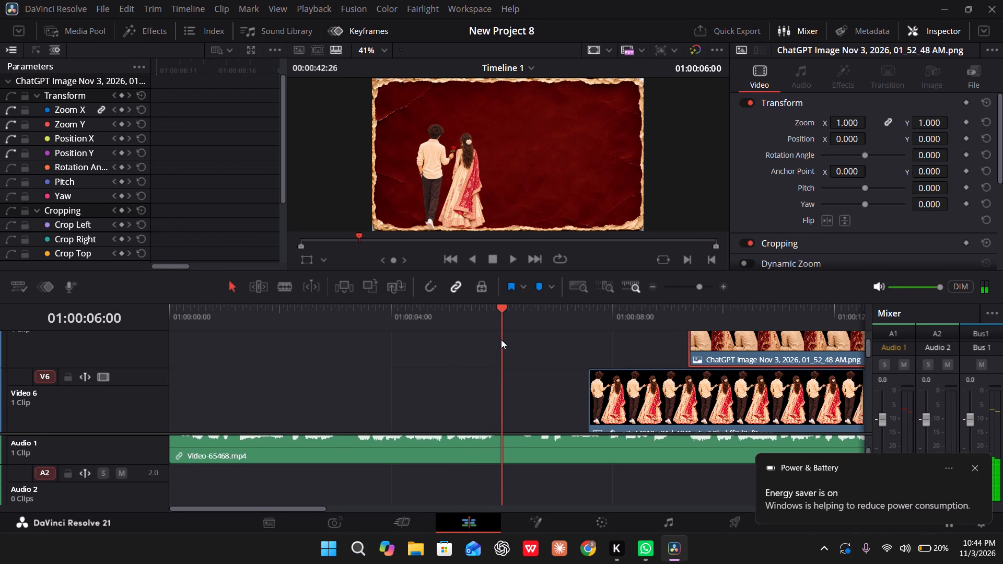
drag(501, 339, 500, 339)
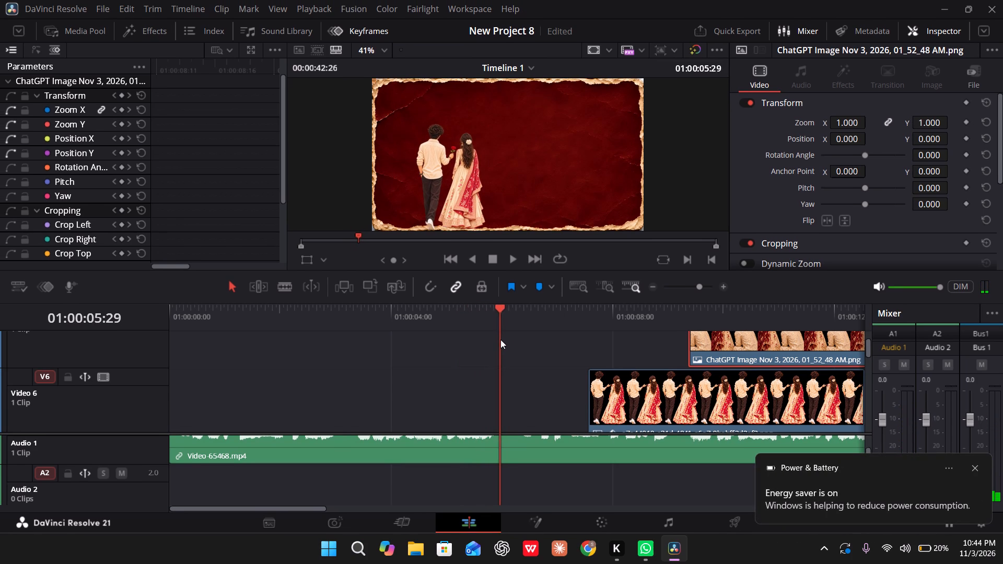
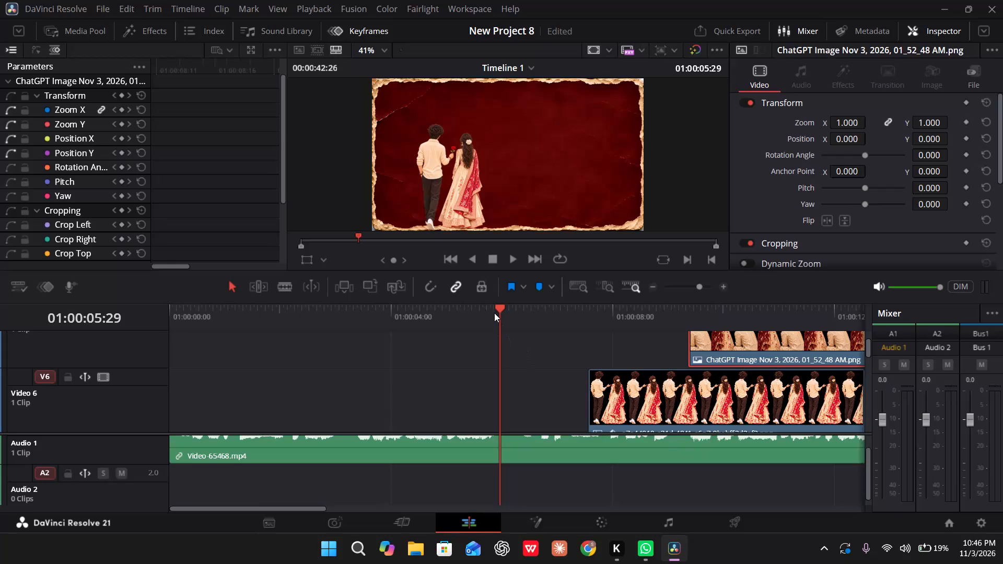
Play the opening from the start and move the couple clip on Video 5 about 16 frames later, starting at about 01:00:03:08.
drag(494, 313, 436, 322)
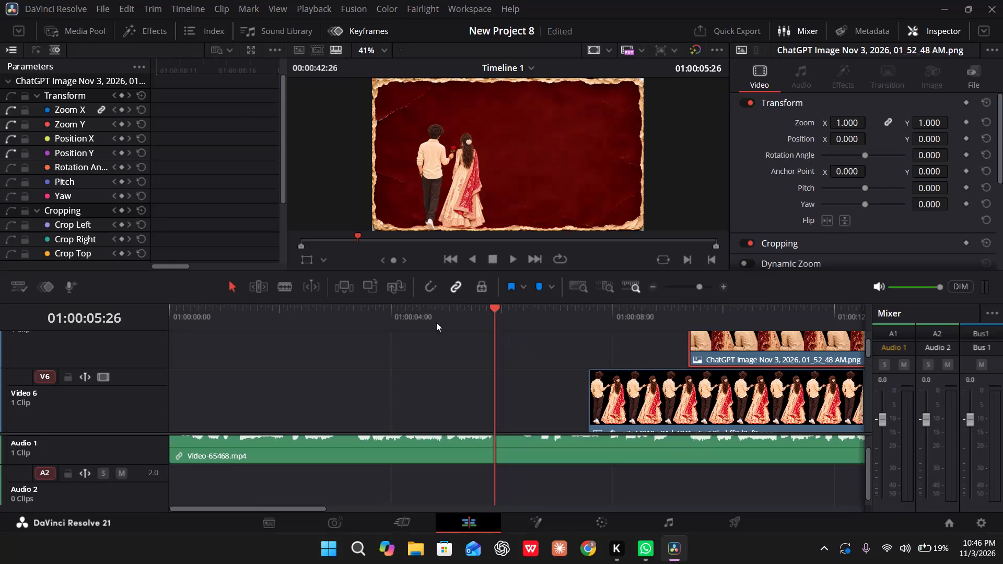
drag(436, 322, 184, 328)
key(space)
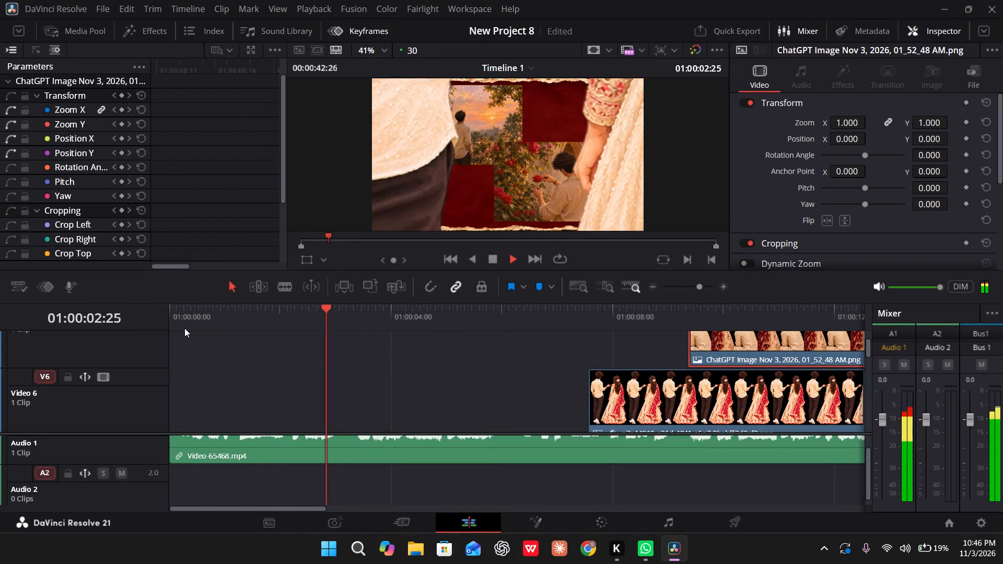
key(space)
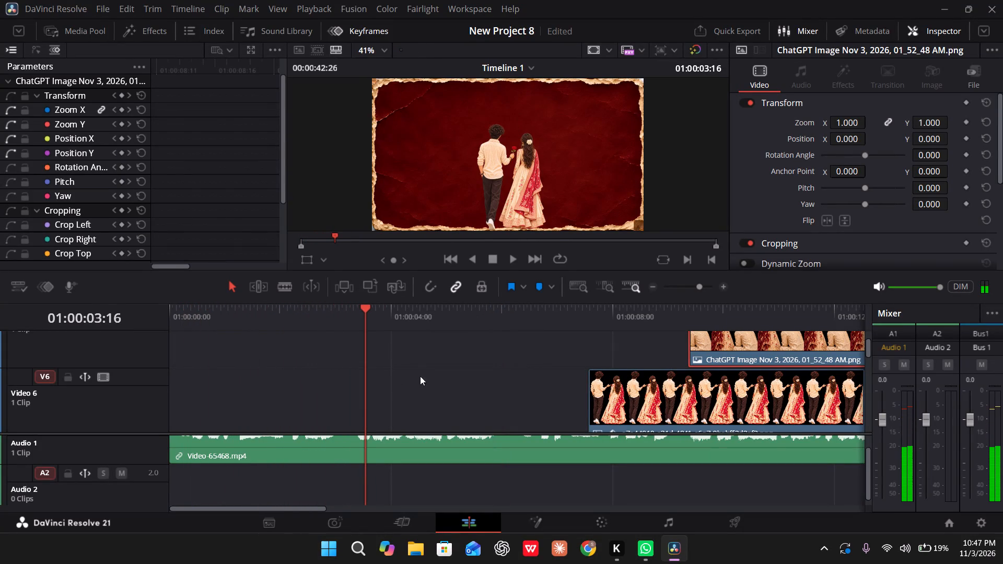
scroll(382, 364, down, 1)
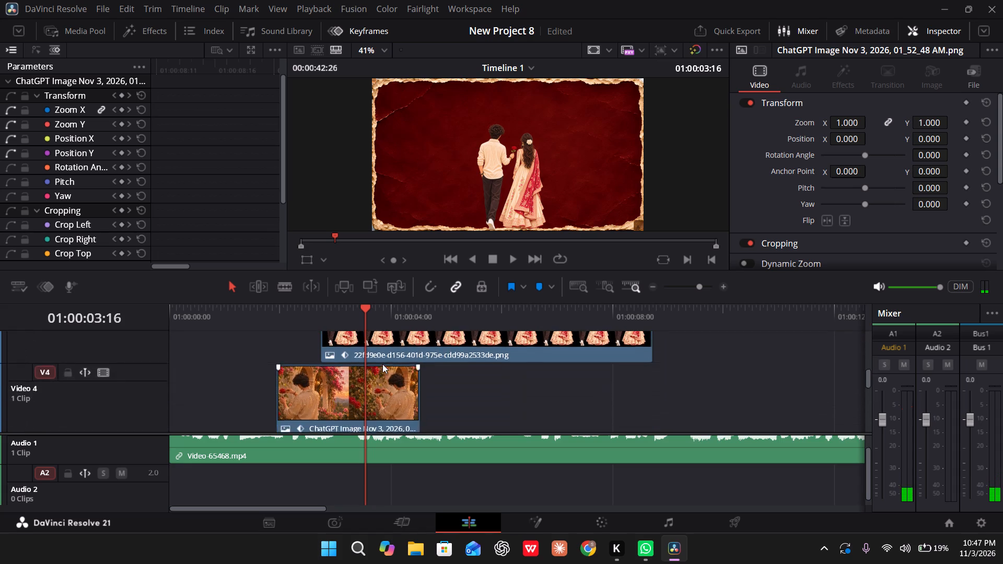
scroll(382, 364, down, 1)
drag(382, 364, 393, 365)
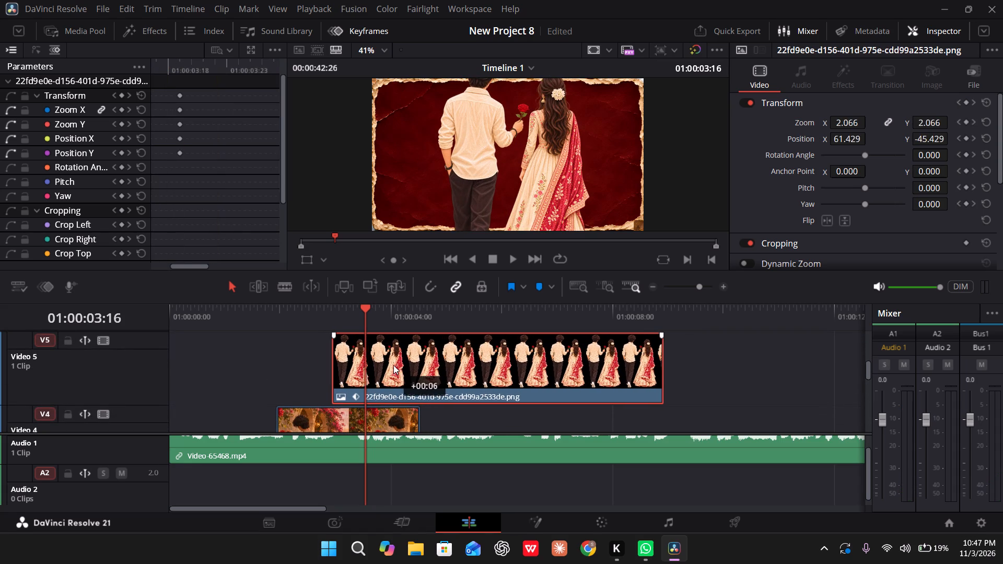
drag(393, 365, 412, 365)
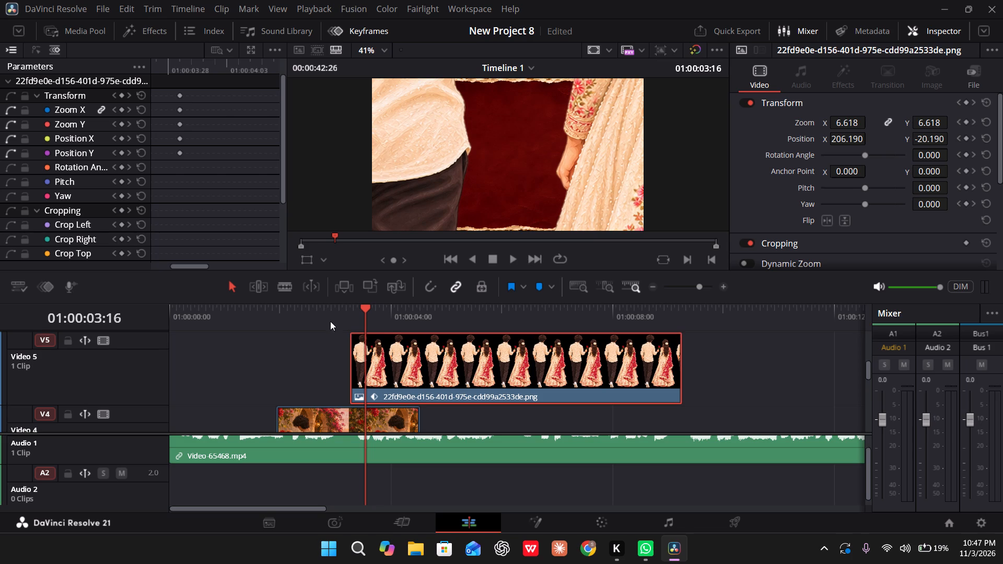
Replay the opening and examine the Video 4 image's transform keyframes around 01:00:03:03 and 01:00:03:16 against the couple's entrance.
drag(313, 319, 120, 328)
key(space)
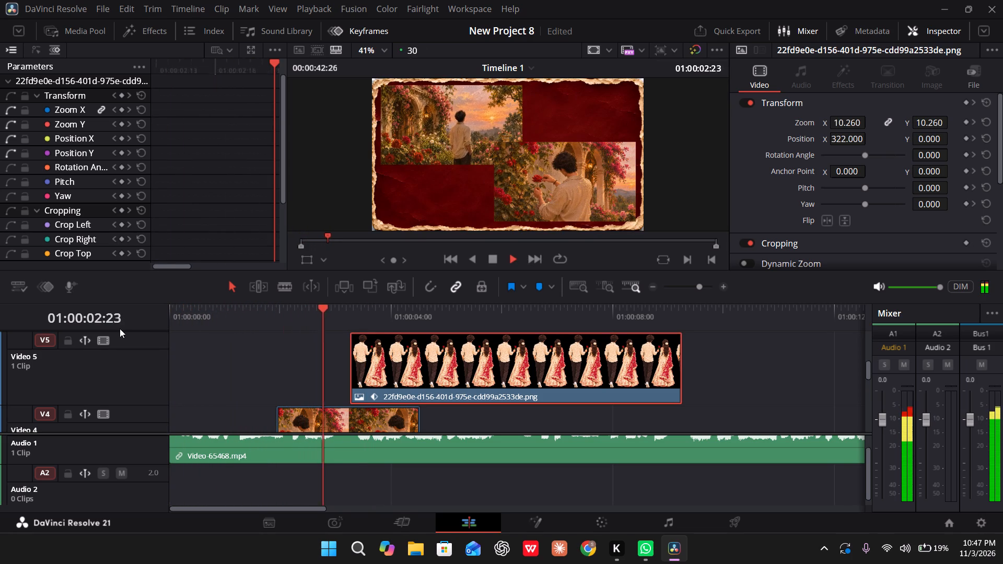
key(space)
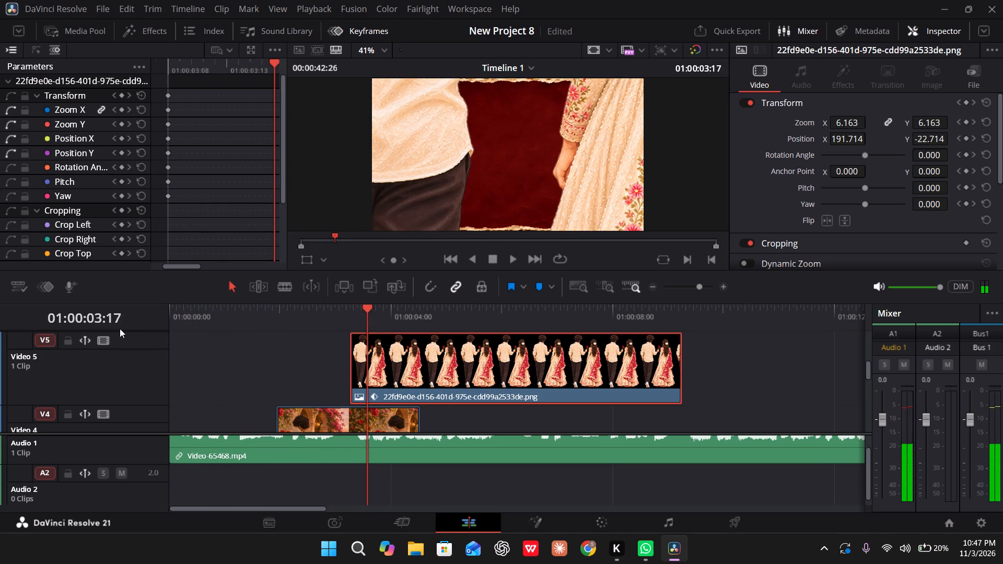
scroll(333, 351, down, 1)
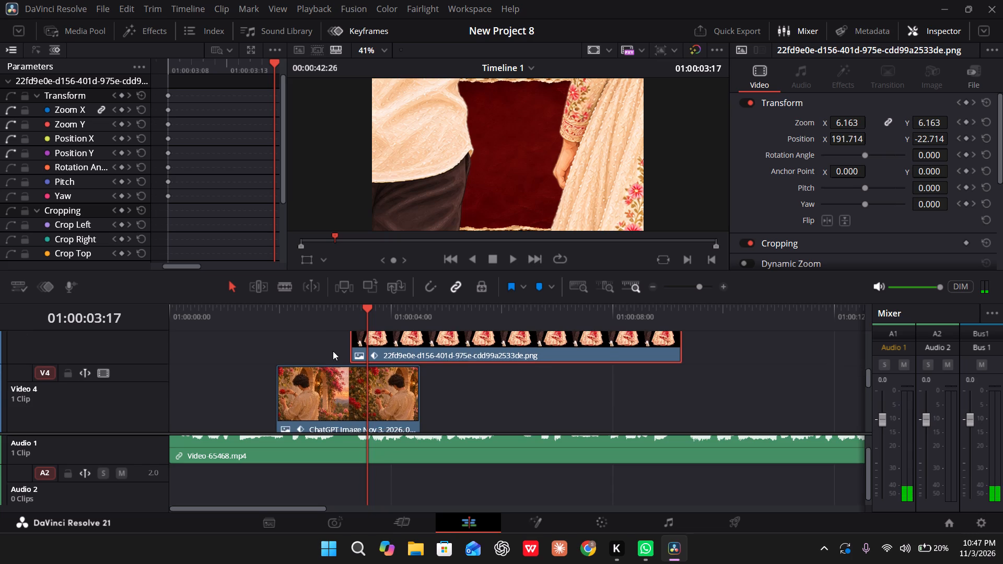
scroll(333, 351, down, 1)
click(342, 355)
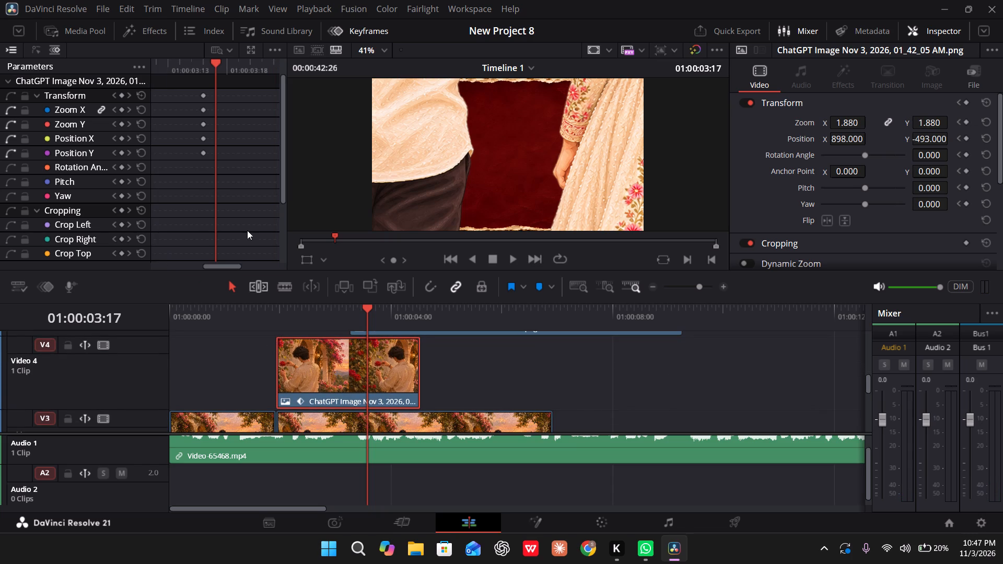
click(204, 95)
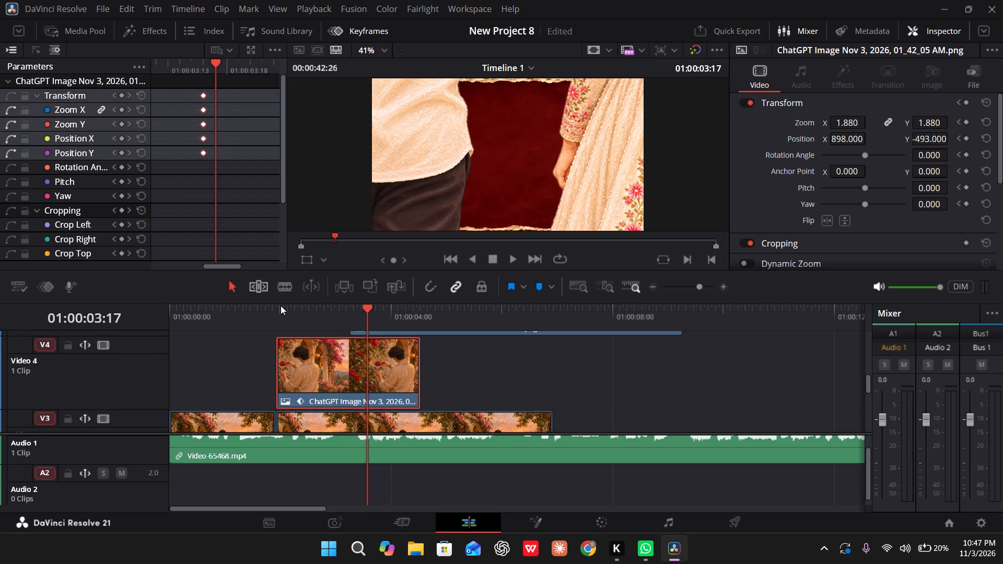
click(339, 312)
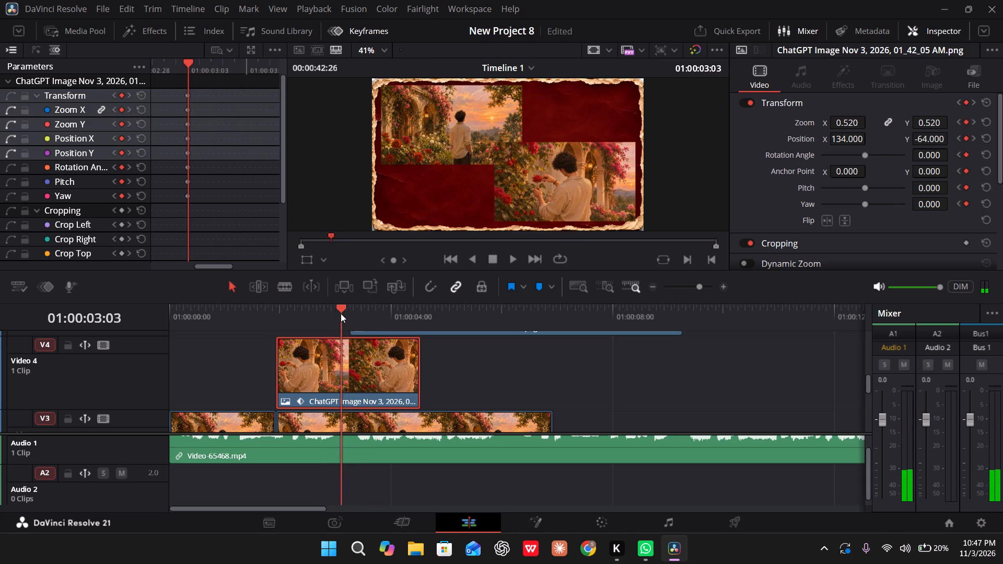
click(342, 314)
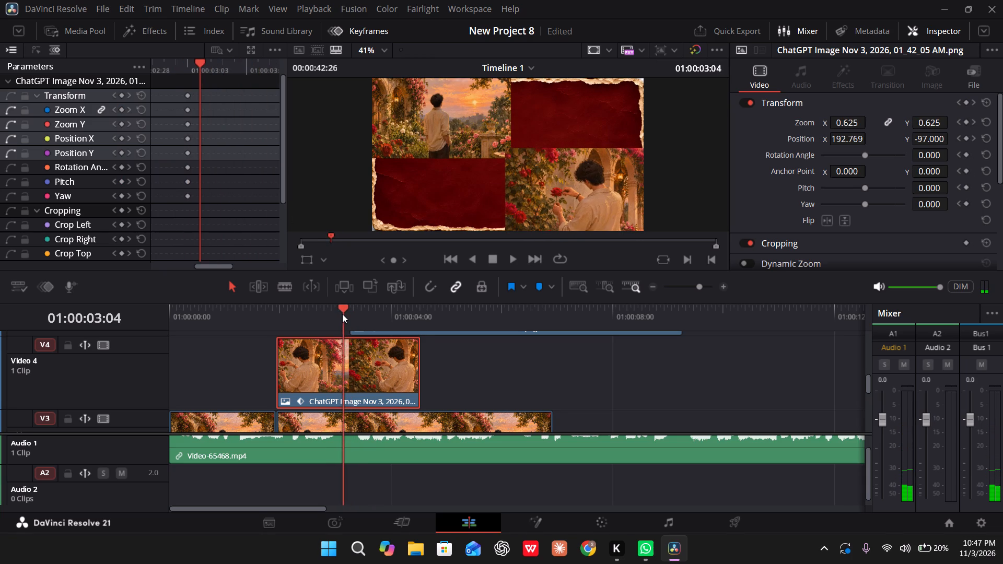
click(340, 314)
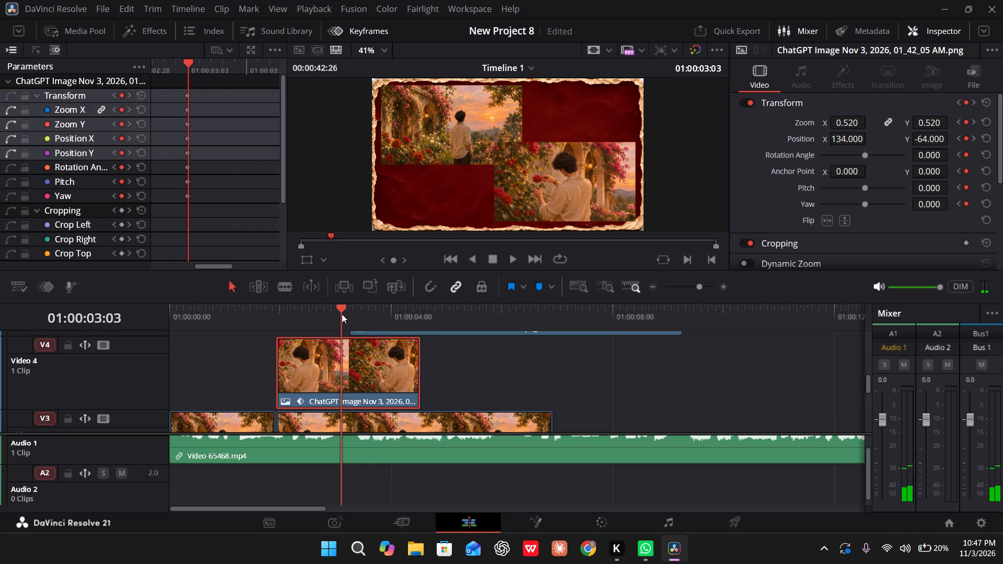
Play from 01:00:02:26 and move the Video 5 couple clip about six frames later, starting at about 01:00:03:14.
scroll(366, 366, up, 1)
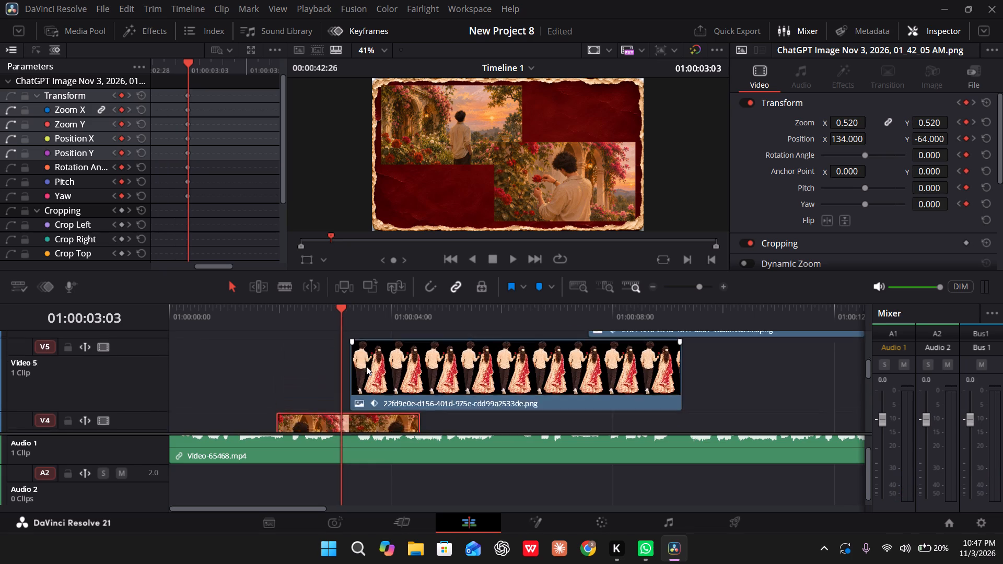
scroll(366, 366, up, 1)
drag(341, 313, 326, 315)
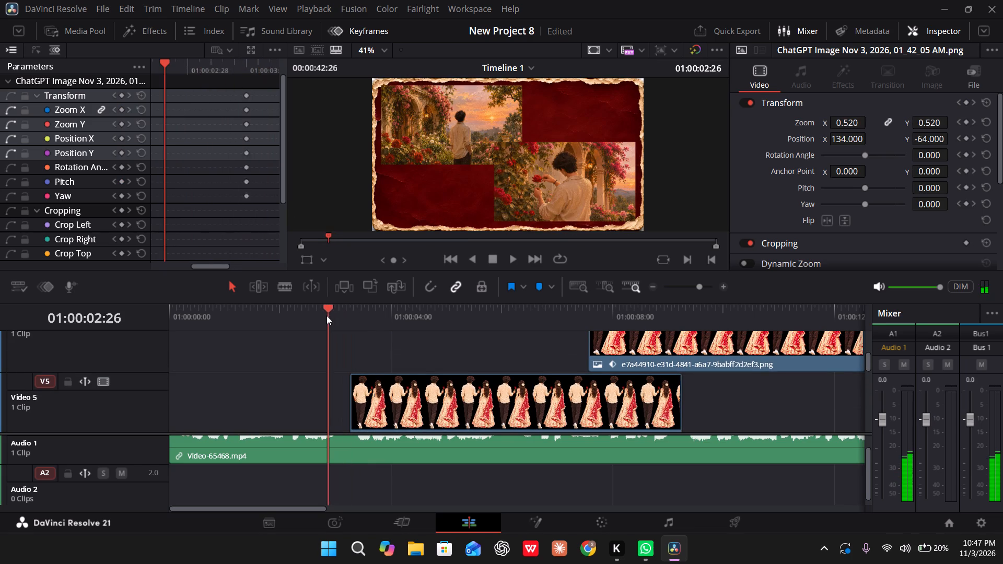
drag(326, 315, 326, 315)
key(space)
key(space)
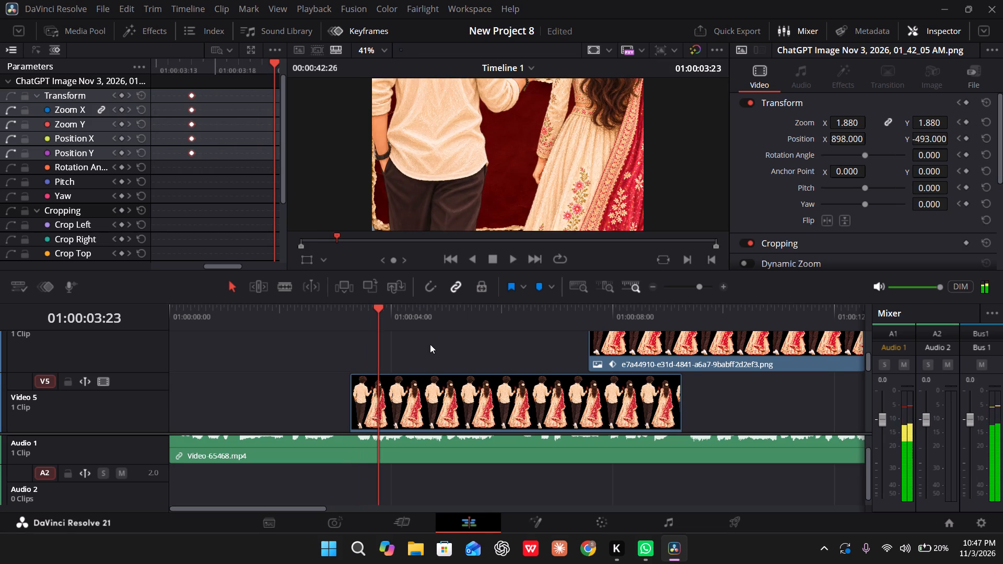
drag(431, 345, 439, 345)
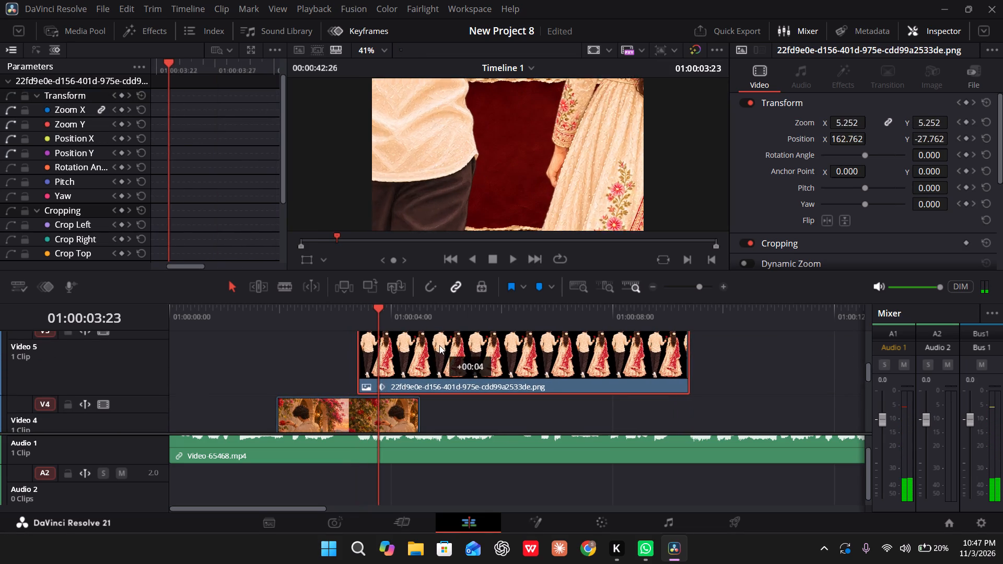
drag(439, 345, 445, 347)
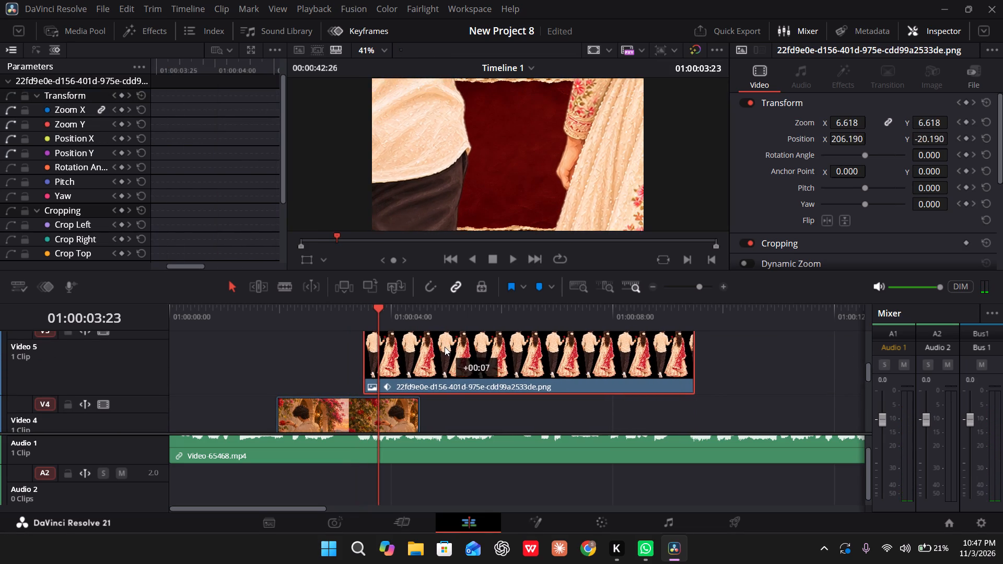
drag(445, 347, 443, 348)
Replay the opening twice from the start to check the shifted Video 5 couple's entrance against the music.
drag(349, 311, 166, 328)
key(space)
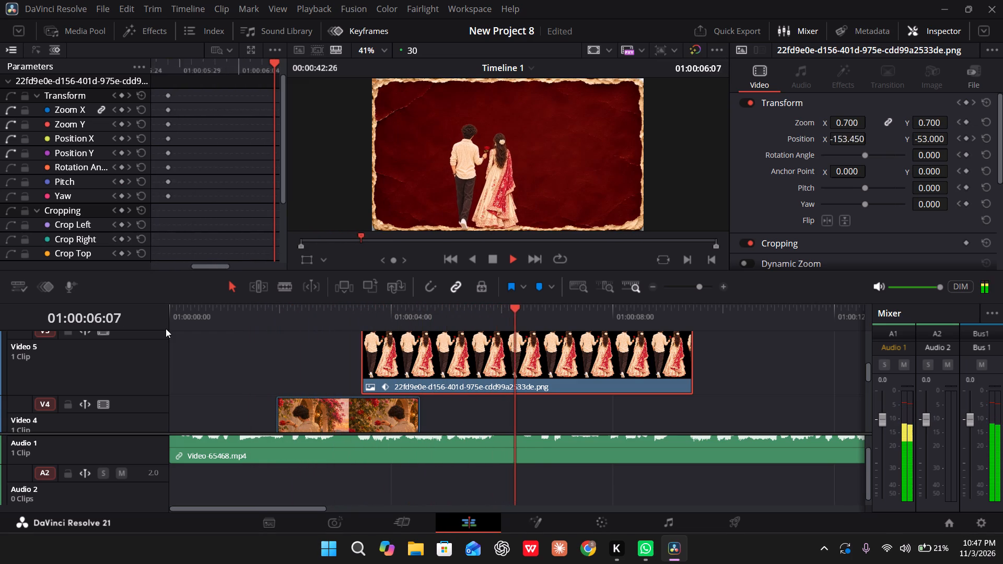
key(space)
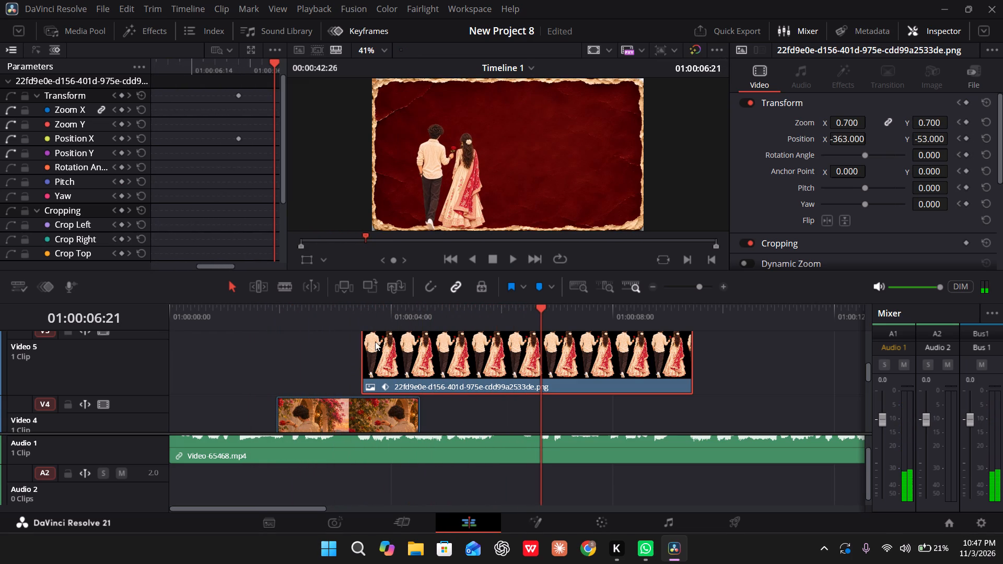
drag(354, 322, 135, 343)
key(space)
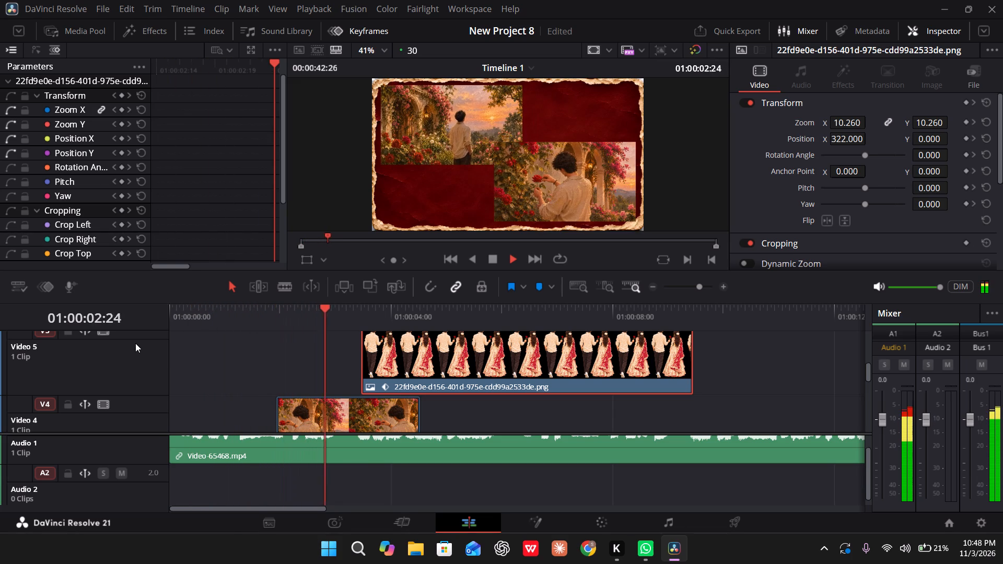
key(space)
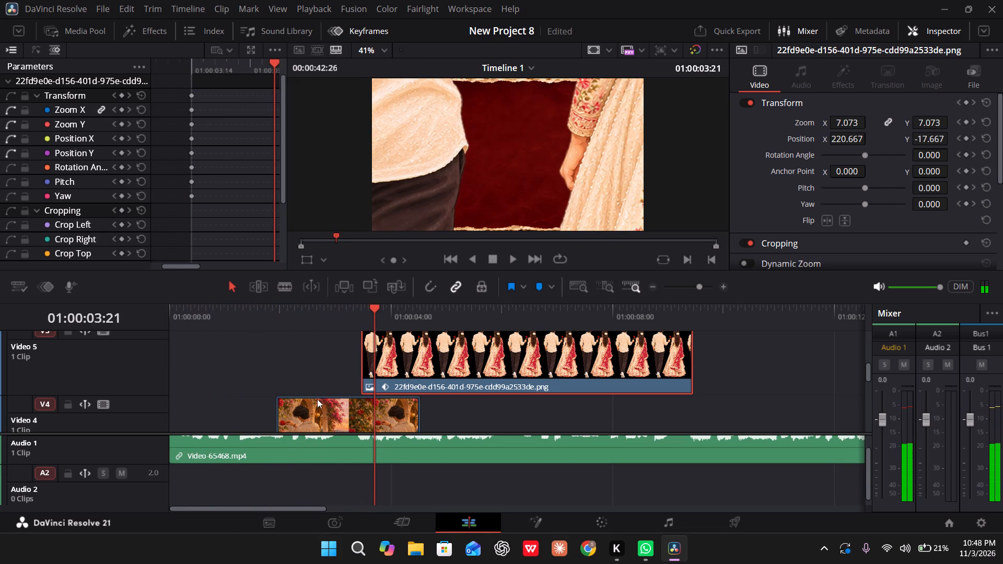
Shift the Video 4 image's transform keyframes at 01:00:03:03 three frames later, to 01:00:03:06.
click(337, 408)
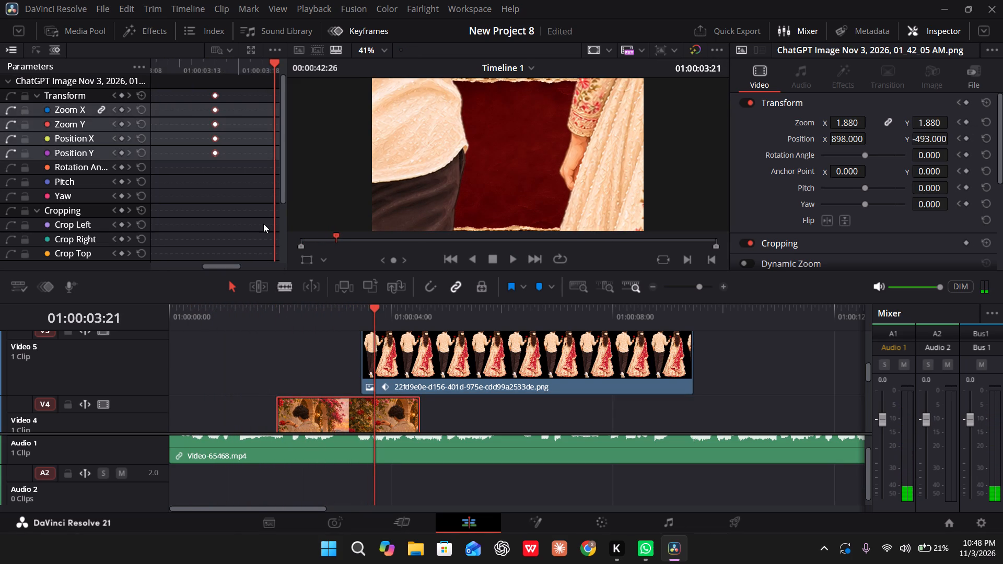
drag(374, 315, 334, 318)
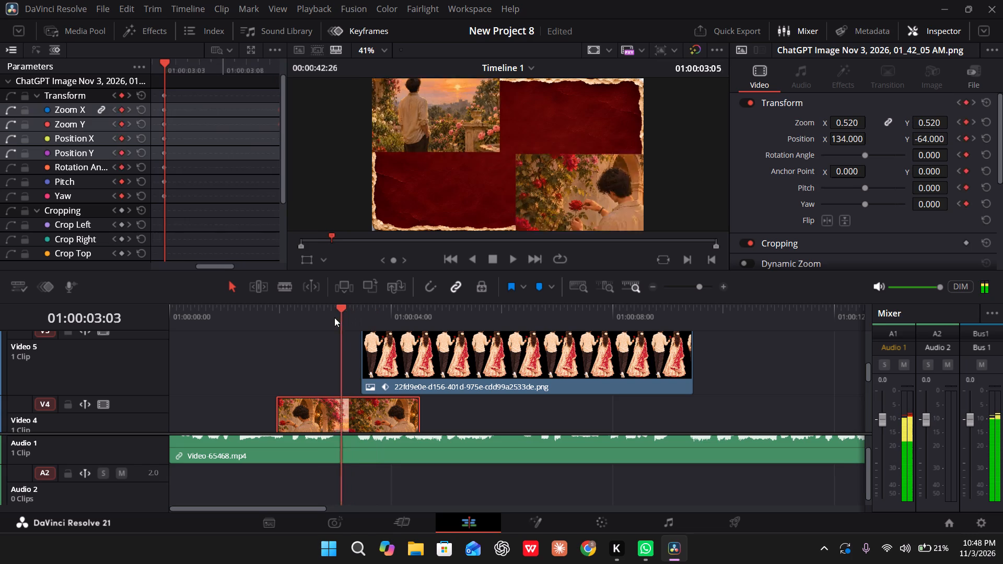
drag(334, 318, 343, 320)
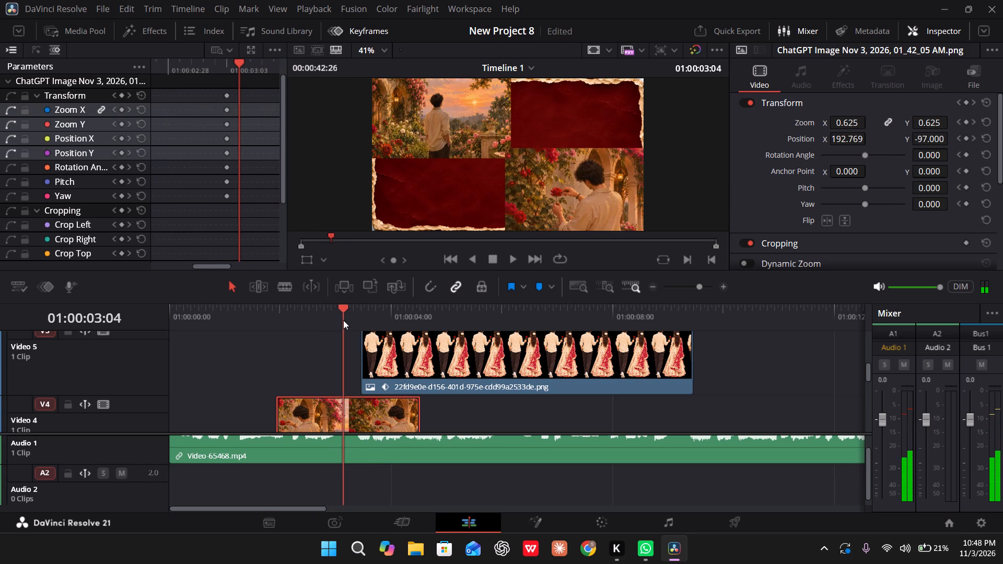
drag(343, 320, 345, 319)
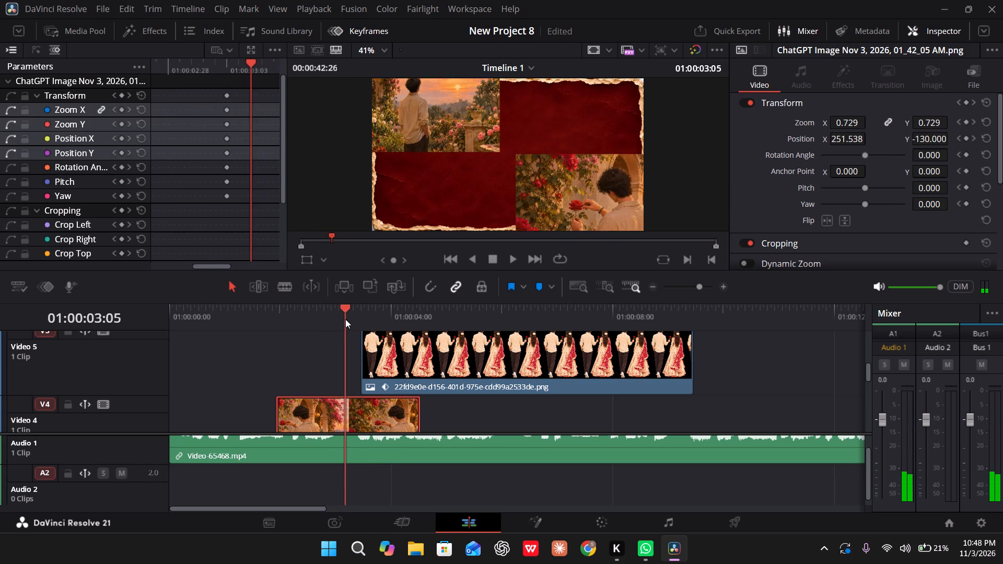
drag(345, 319, 340, 320)
click(340, 320)
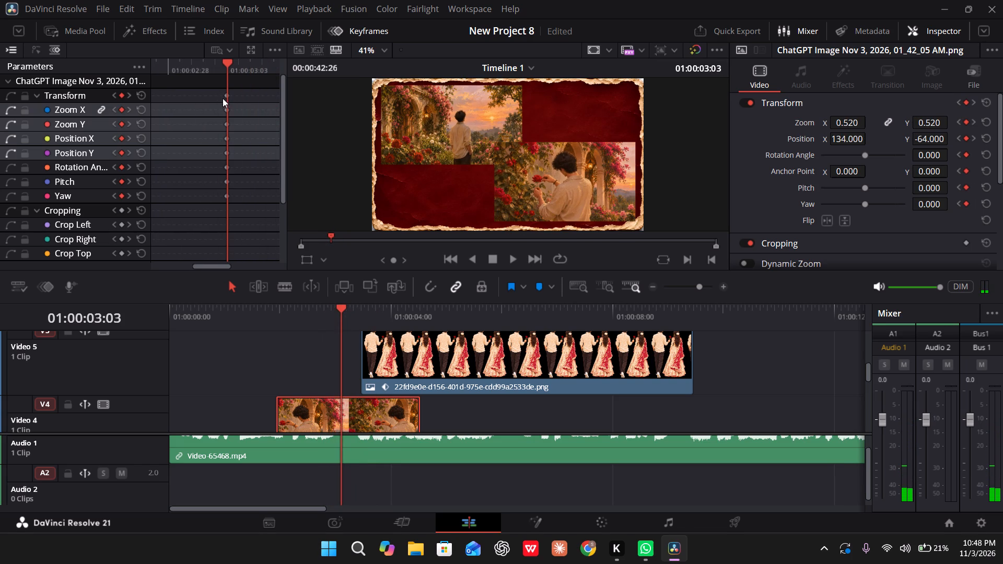
drag(227, 97, 235, 97)
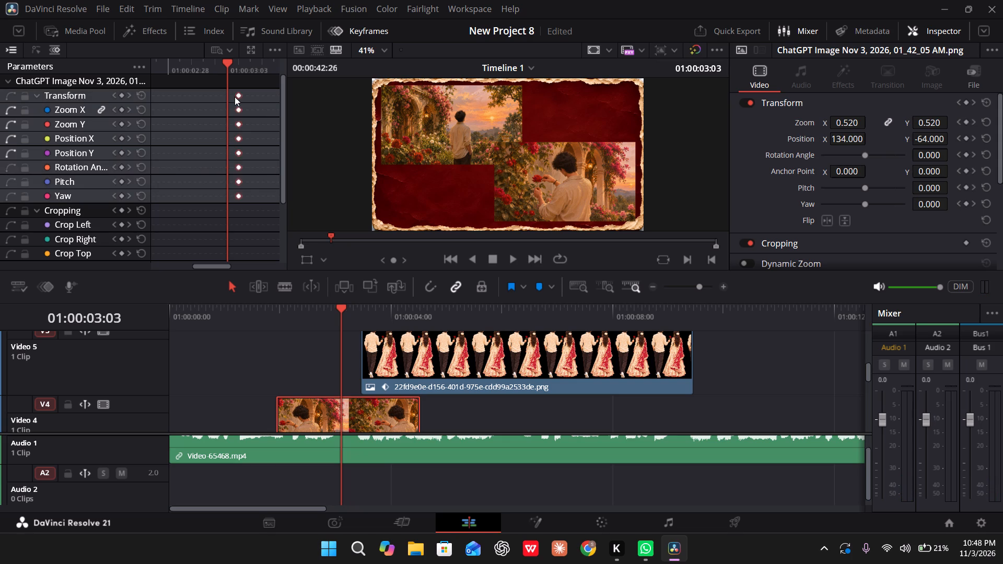
drag(235, 97, 254, 101)
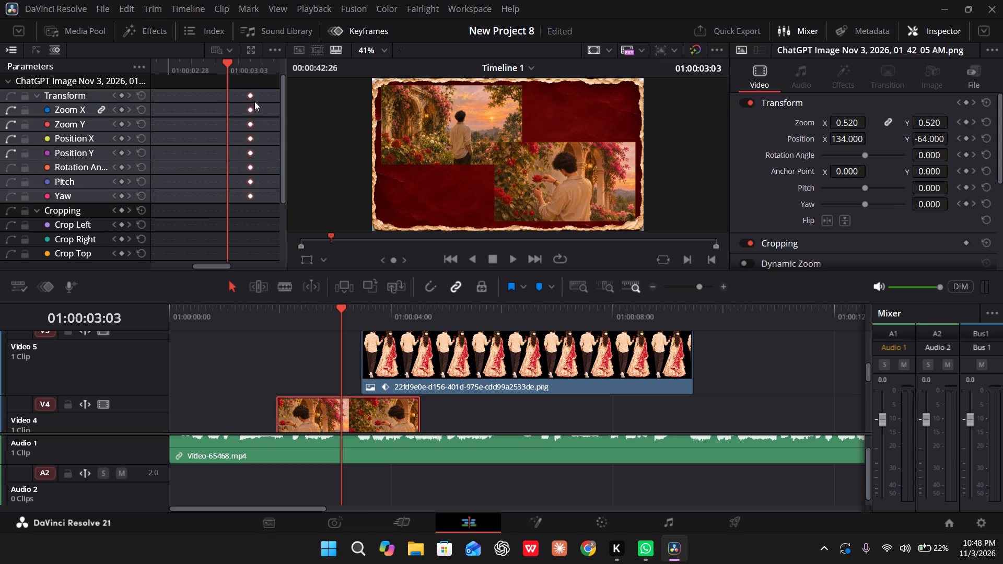
drag(254, 101, 258, 101)
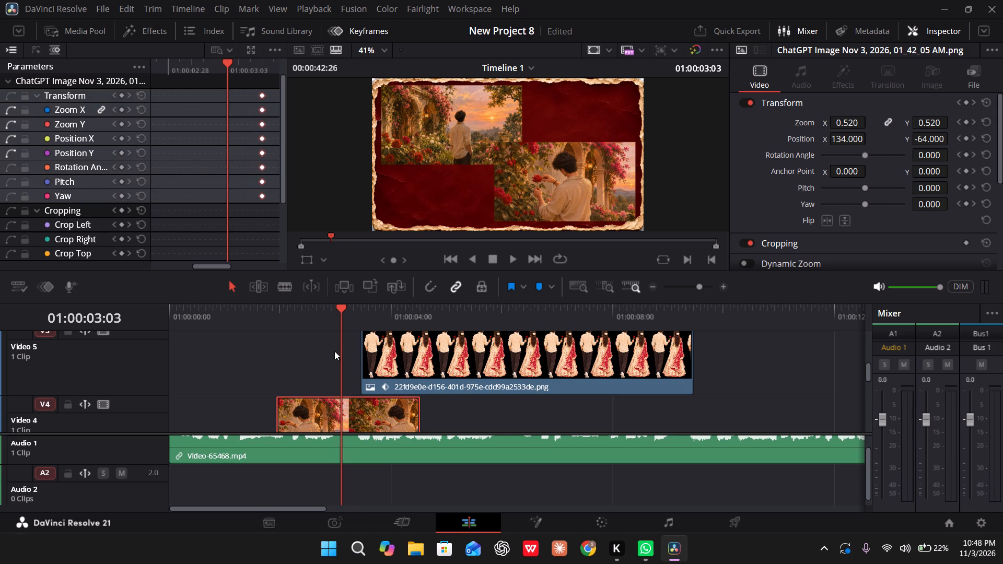
Replay the opening from the start and examine the Video 4 and Video 3 images' transform keyframes at 01:00:03:16.
drag(321, 320, 117, 302)
key(space)
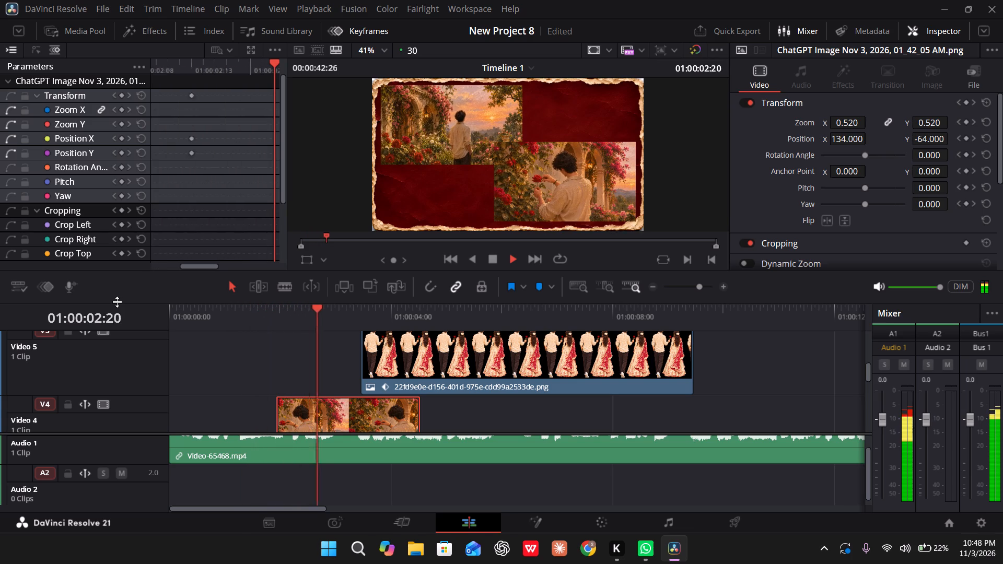
key(space)
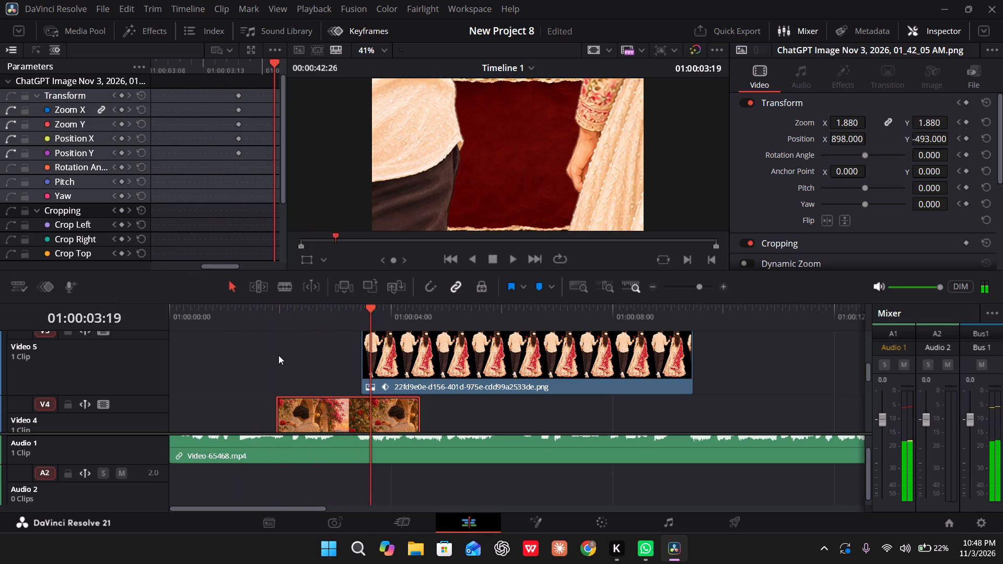
scroll(278, 355, down, 1)
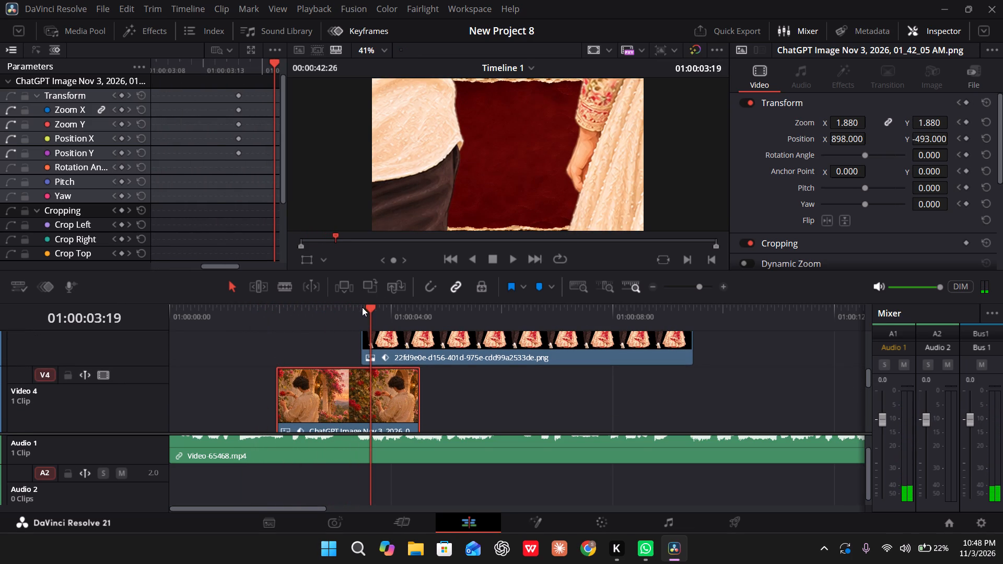
click(362, 307)
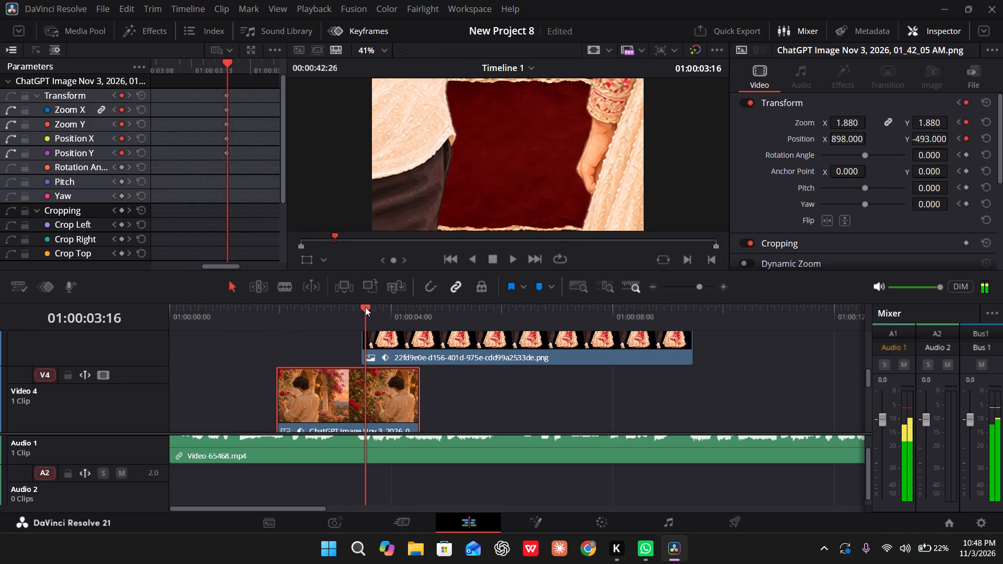
scroll(366, 383, down, 1)
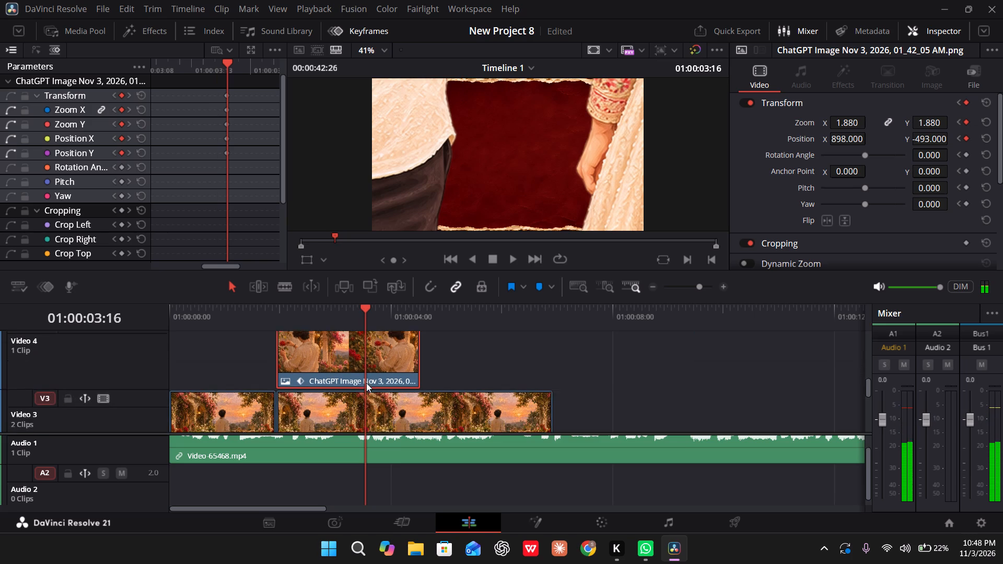
scroll(366, 383, down, 1)
click(366, 383)
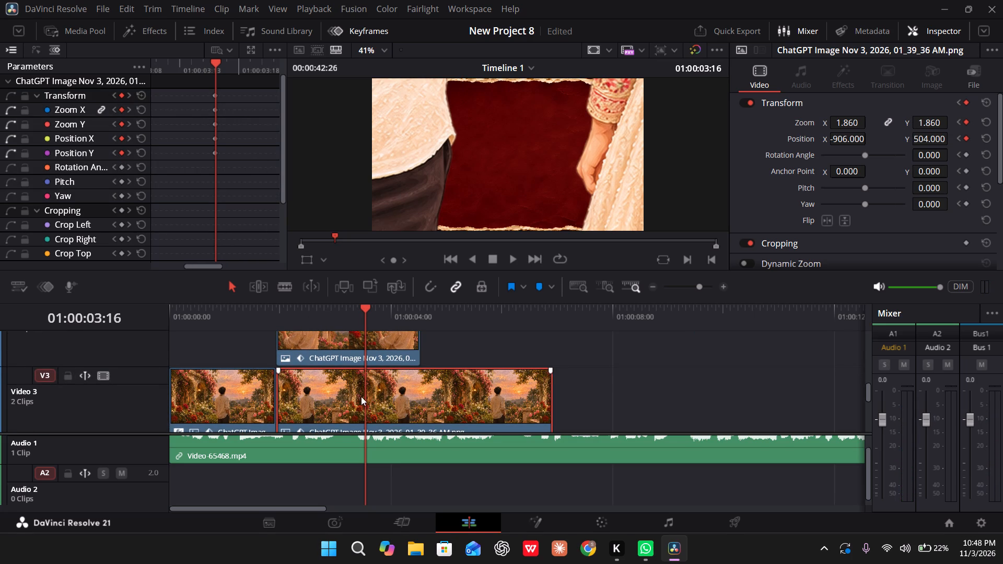
Replay the couple's entrance and compare the Video 3 and Video 4 images' motion frame by frame around 01:00:03:06.
scroll(373, 393, up, 1)
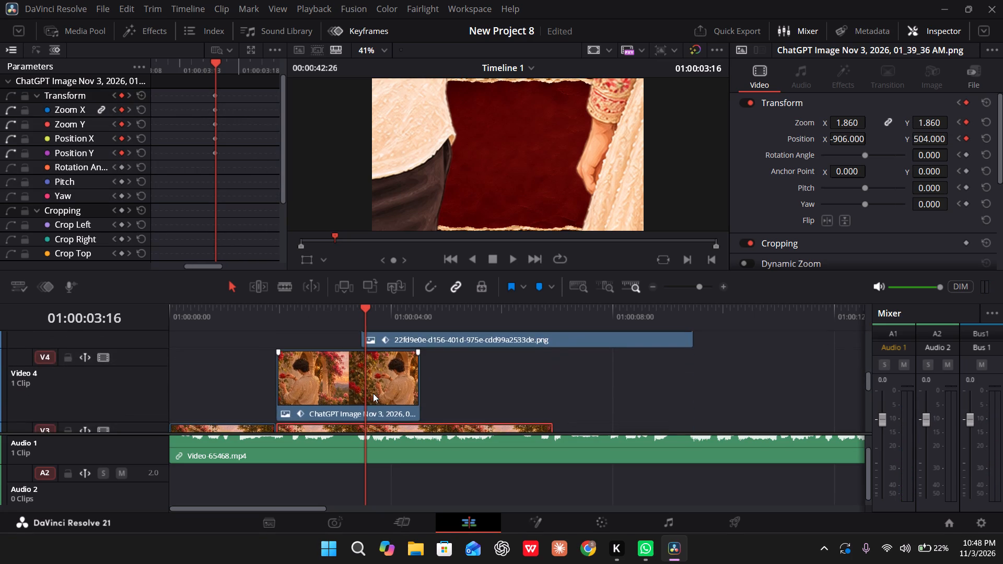
drag(362, 319, 302, 320)
key(space)
key(space)
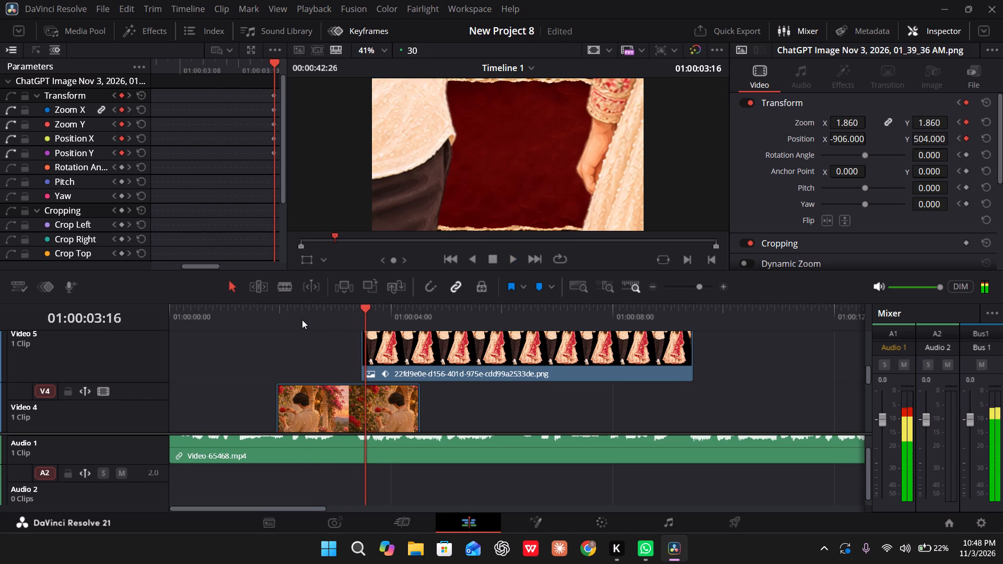
drag(364, 318, 352, 319)
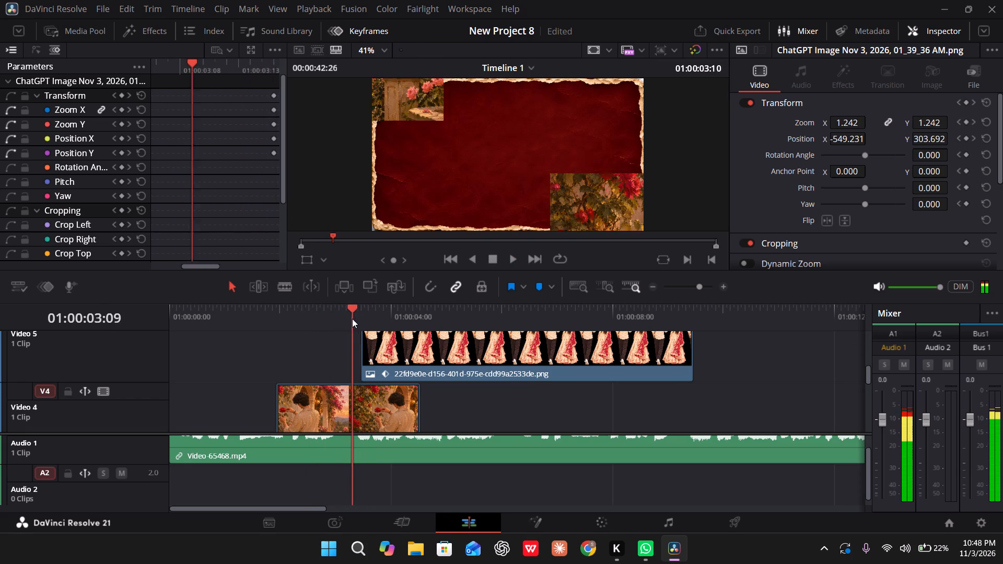
drag(352, 319, 348, 319)
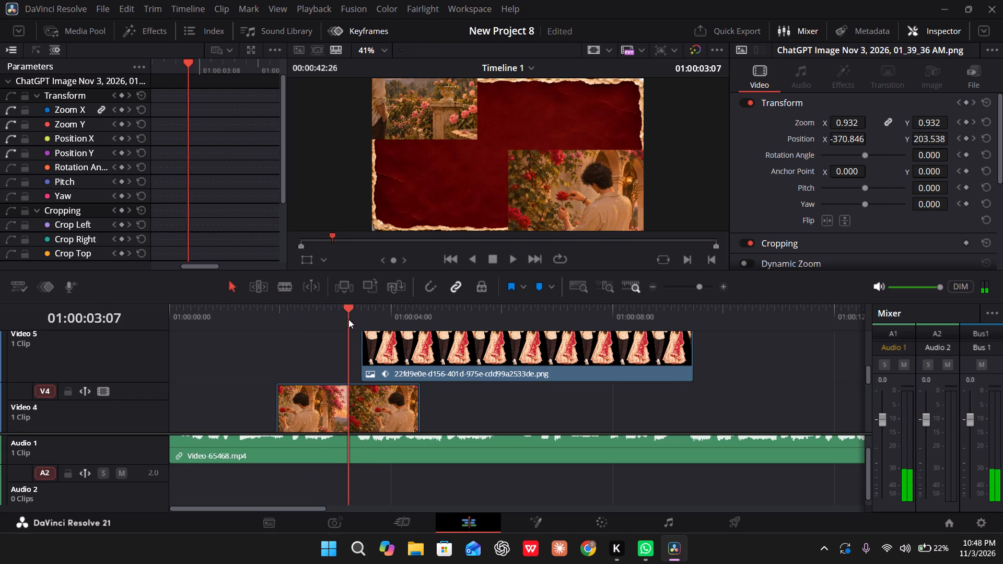
drag(348, 319, 346, 320)
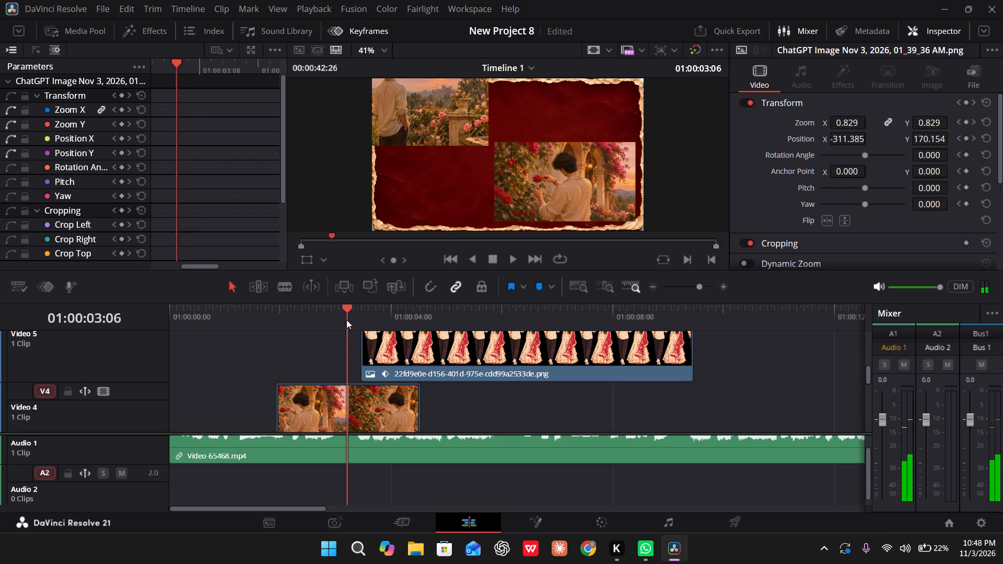
drag(346, 320, 347, 320)
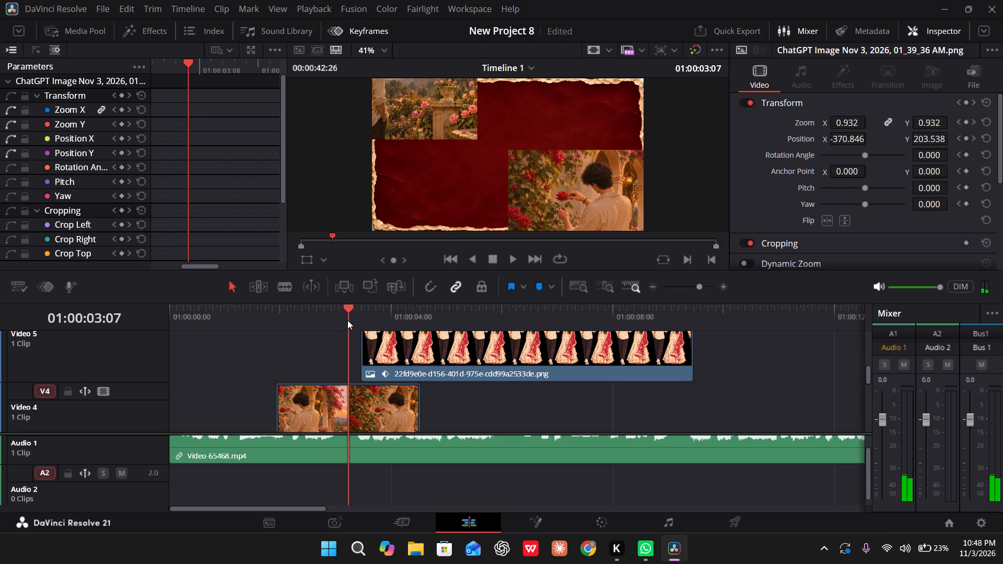
drag(347, 320, 346, 320)
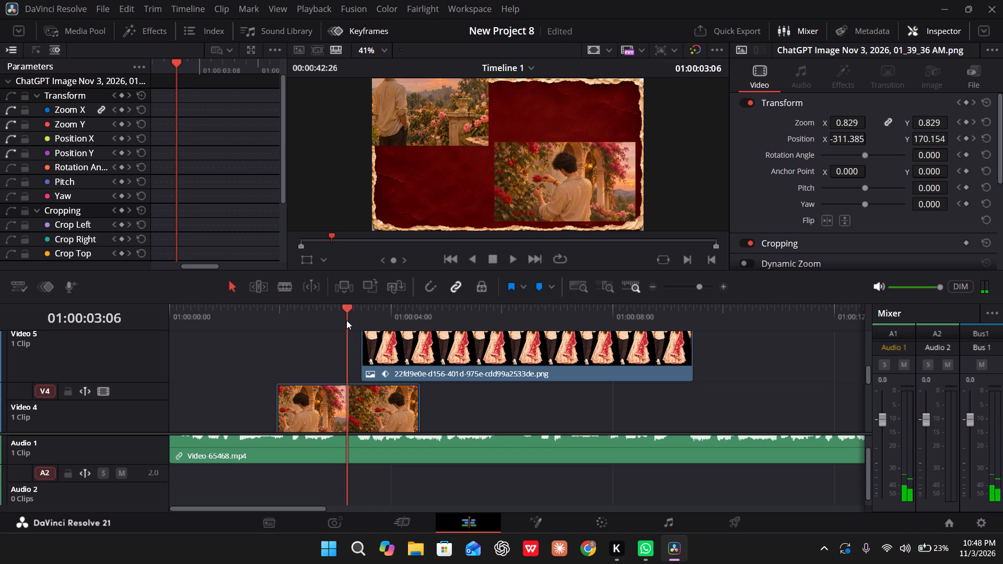
drag(346, 320, 347, 320)
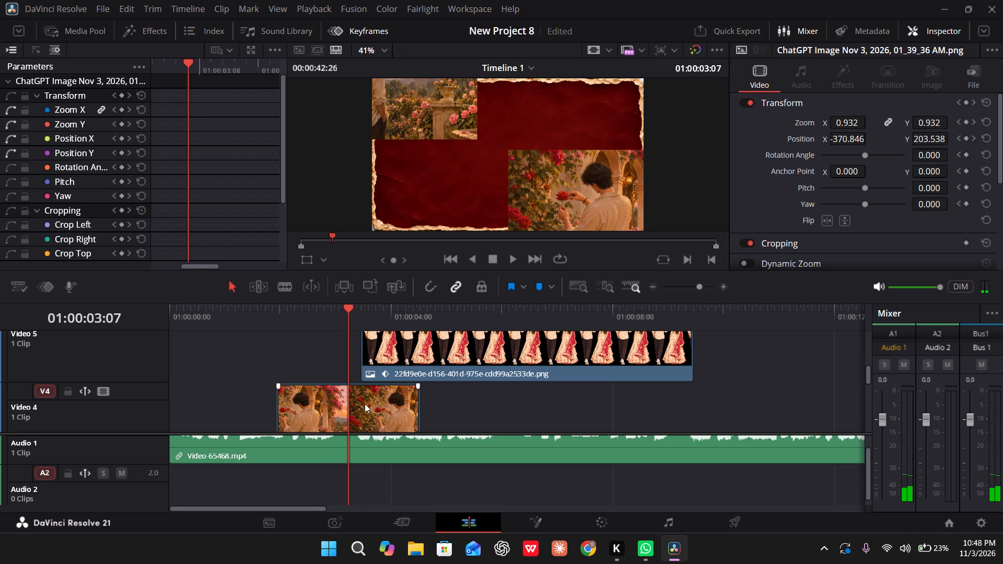
click(365, 404)
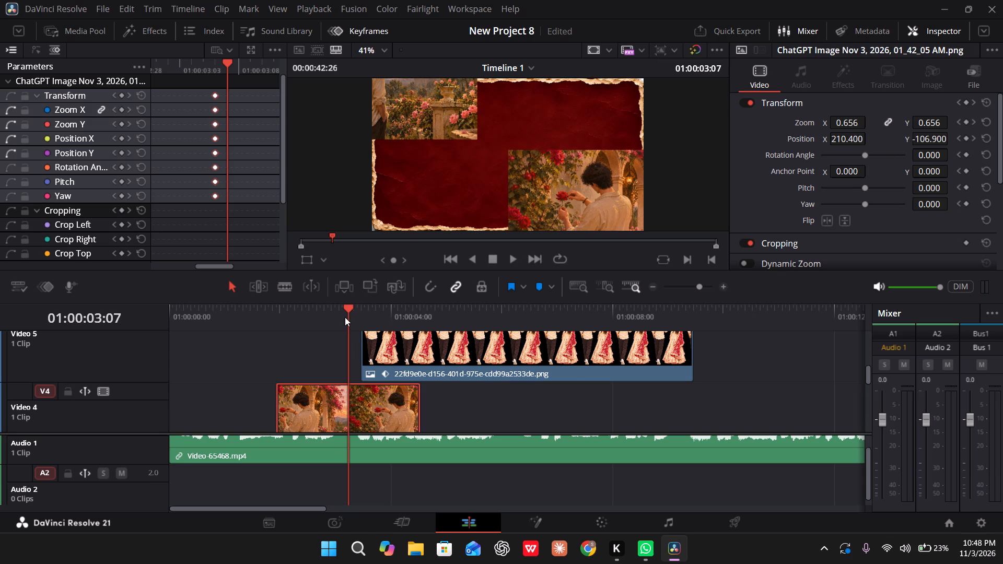
click(345, 316)
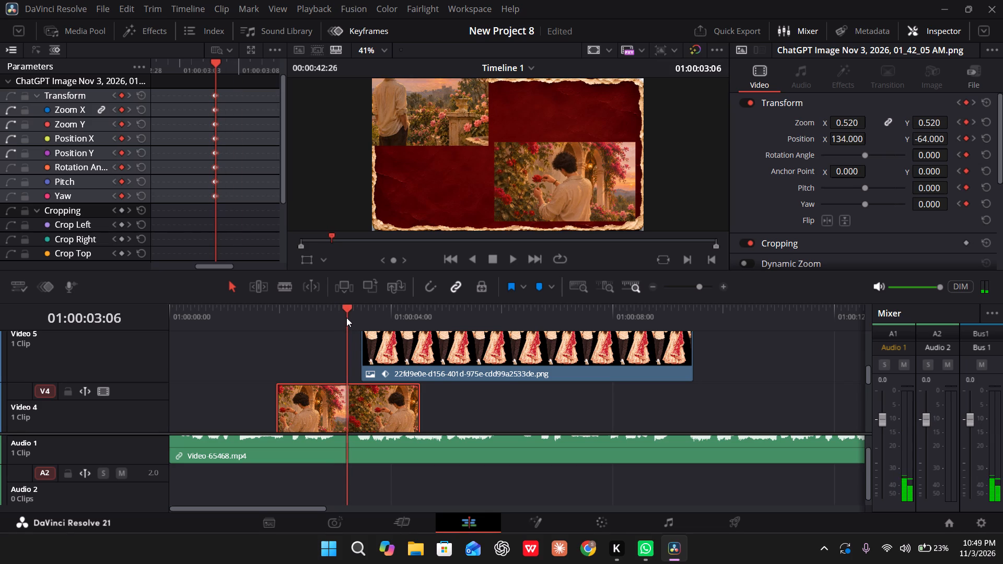
Shift the second Video 3 image's transform keyframes at 01:00:03:03 three frames later, to 01:00:03:06.
scroll(361, 379, down, 1)
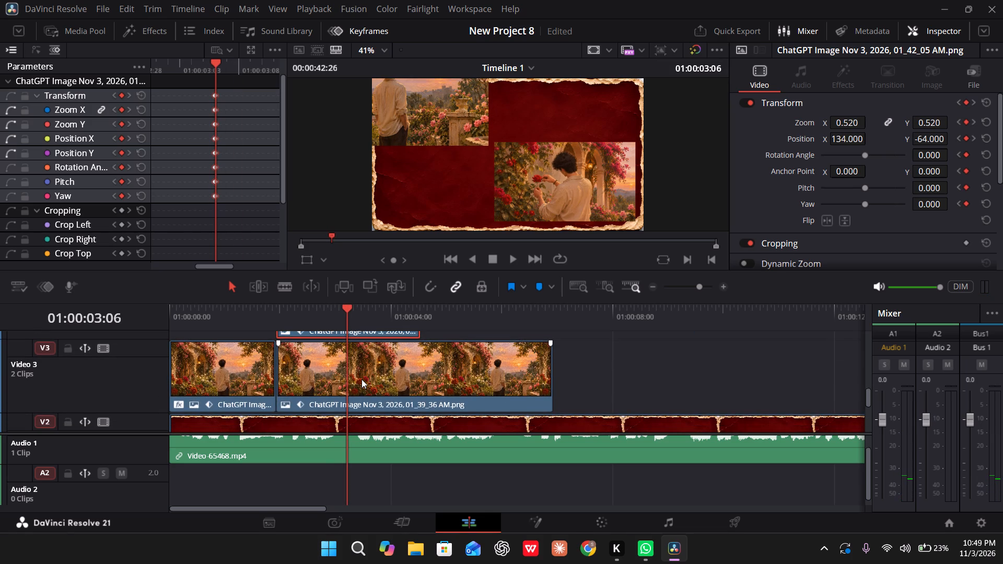
click(361, 379)
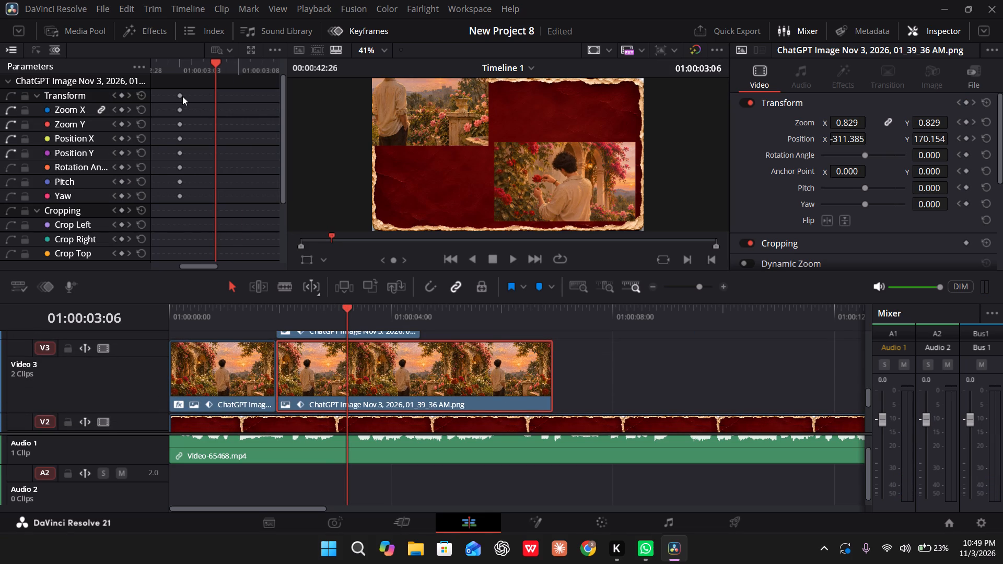
drag(181, 97, 185, 97)
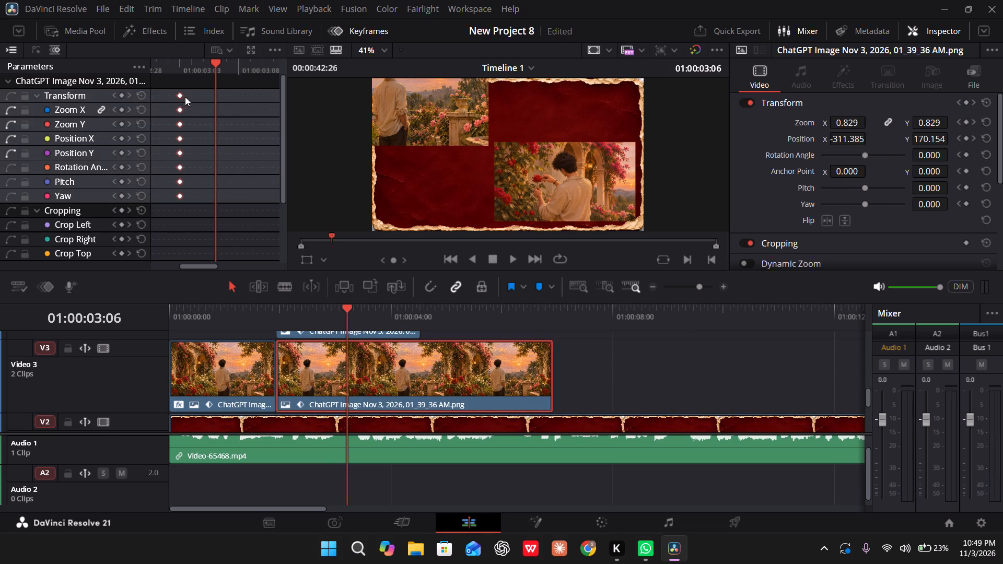
drag(185, 97, 212, 97)
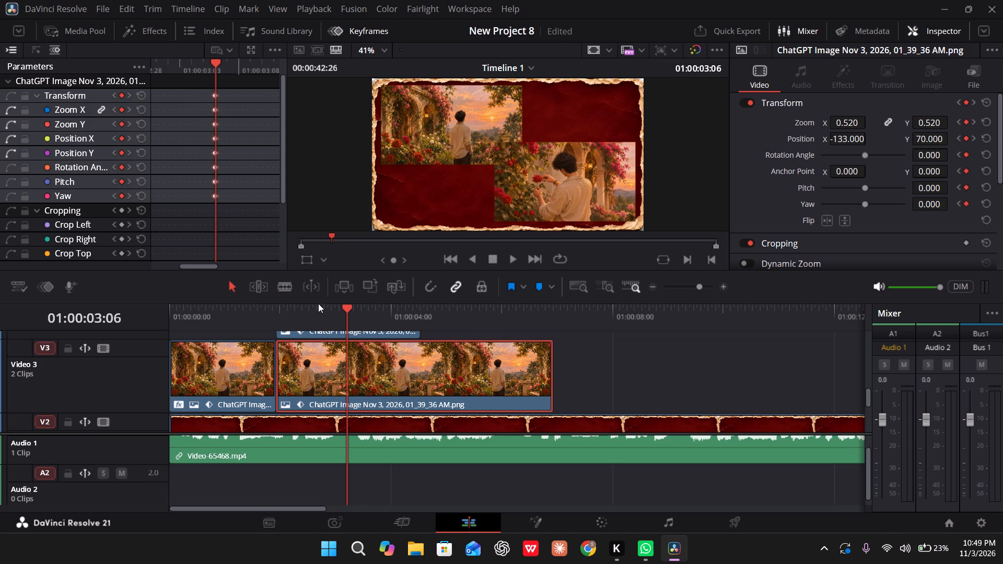
Play the timeline from the start to about 01:00:10:01 to check the image transitions and couple entrances against the music.
drag(318, 305, 166, 307)
key(space)
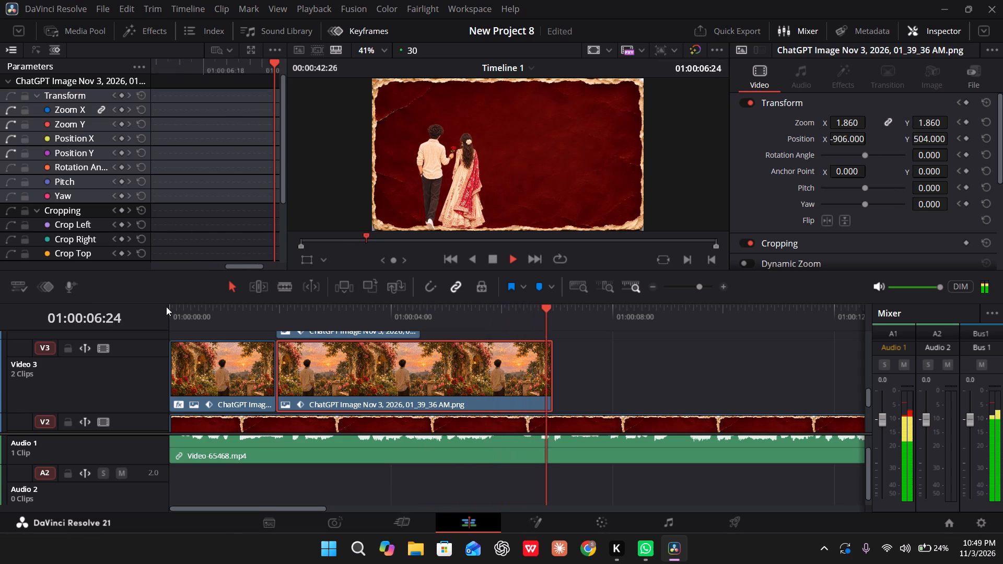
key(space)
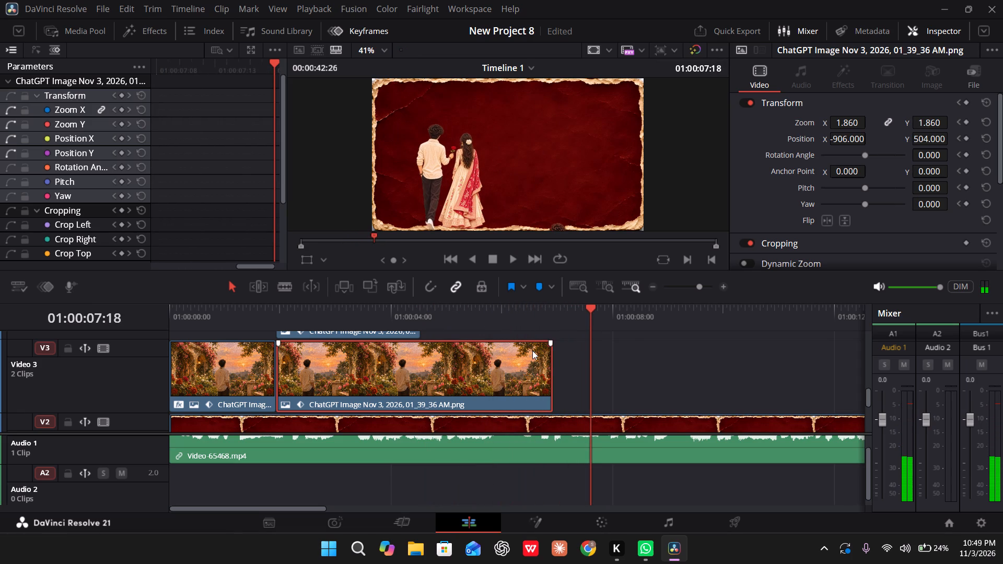
scroll(532, 350, up, 1)
key(space)
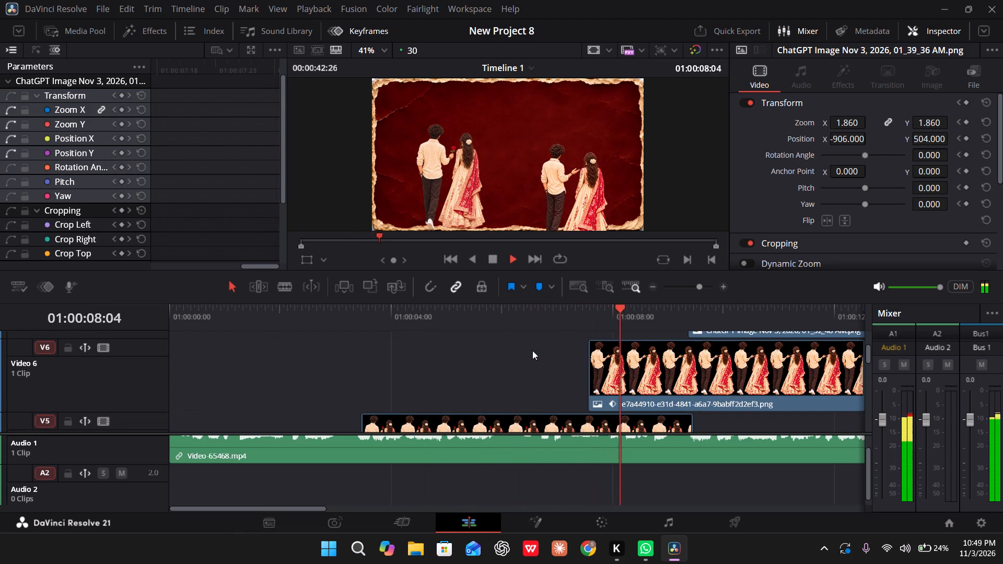
key(space)
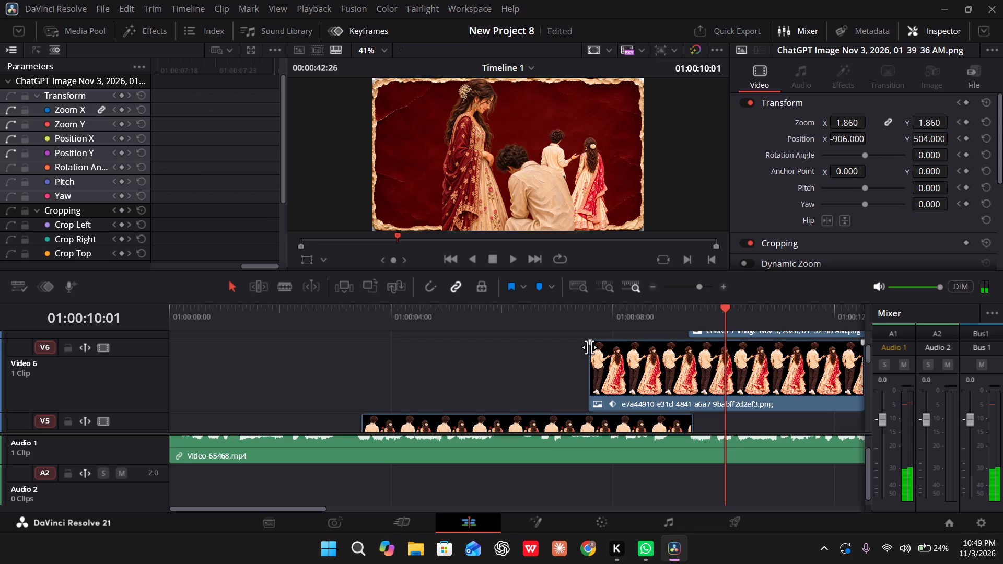
Scrub between about 01:00:04:03 and 01:00:08:28 to examine the two couples' entrances, stopping at 01:00:07:00.
drag(605, 316, 415, 308)
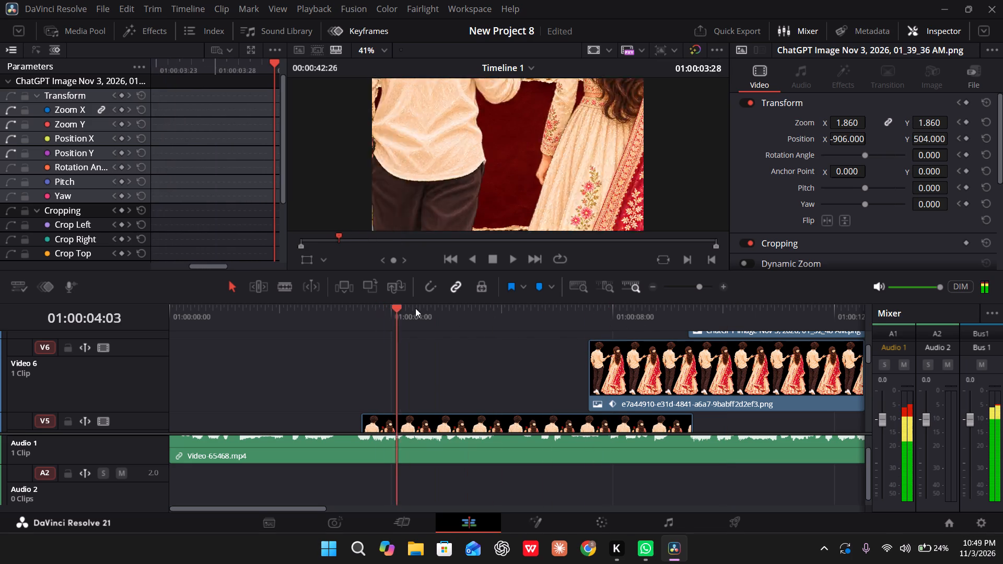
drag(415, 308, 565, 310)
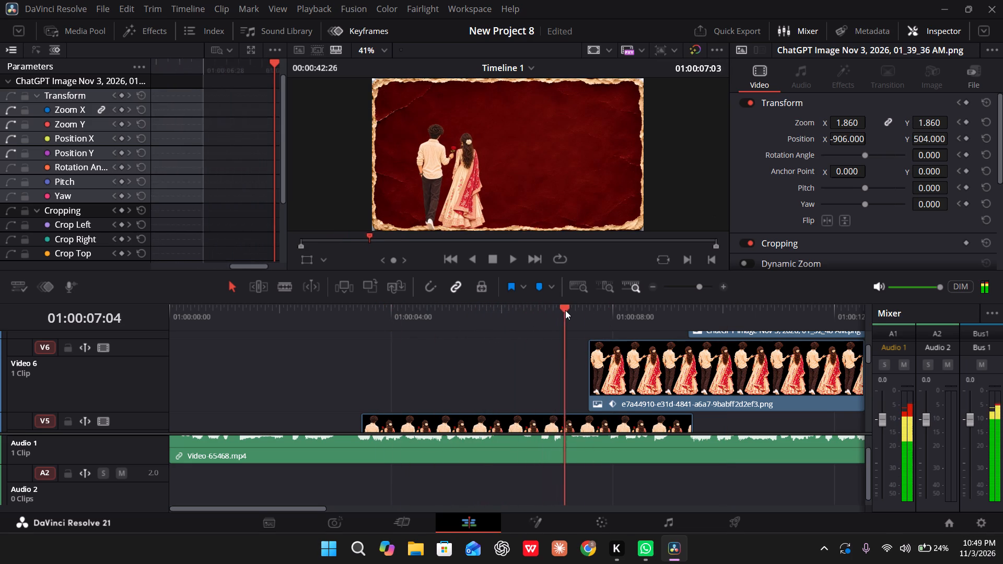
drag(565, 310, 599, 308)
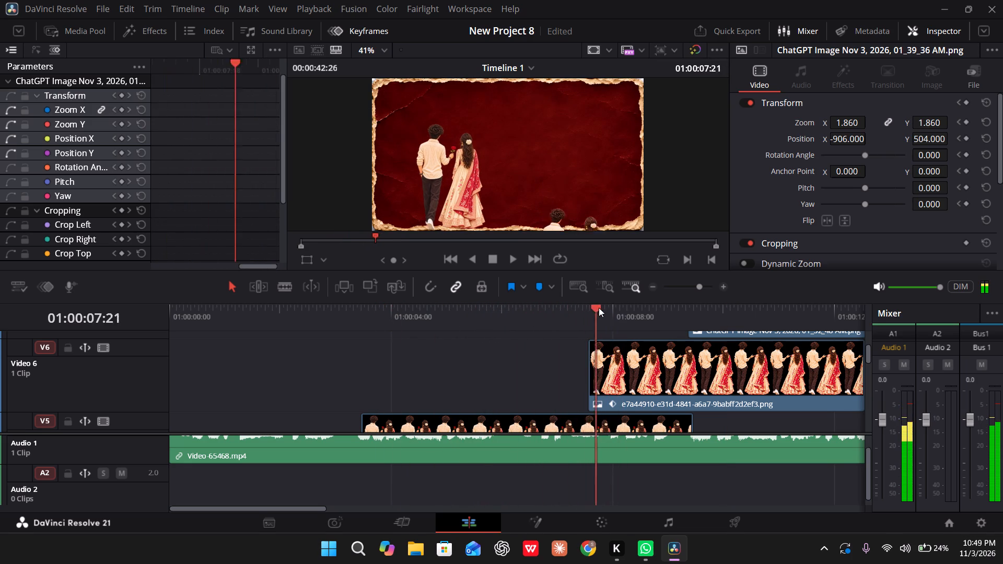
drag(599, 308, 666, 309)
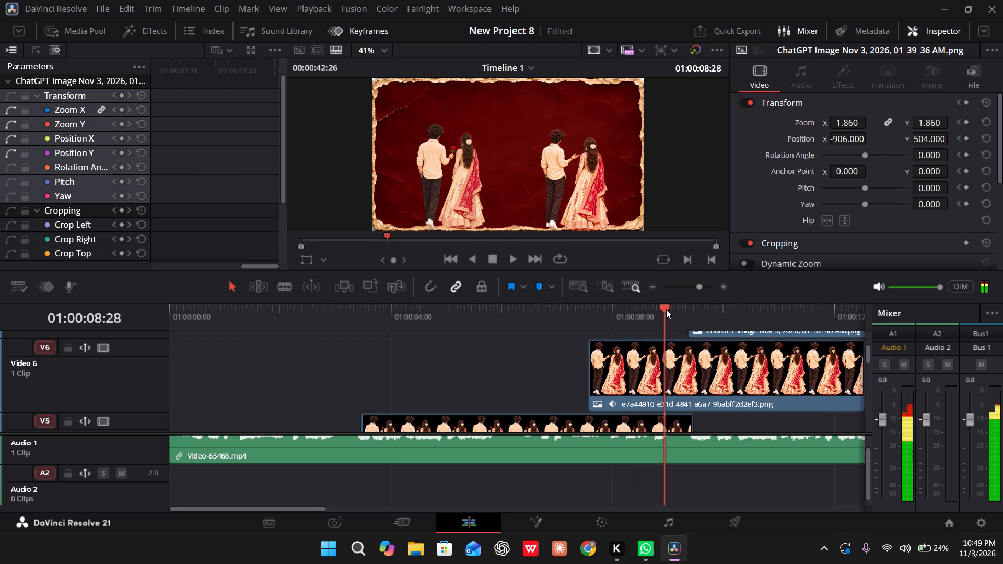
drag(666, 309, 556, 323)
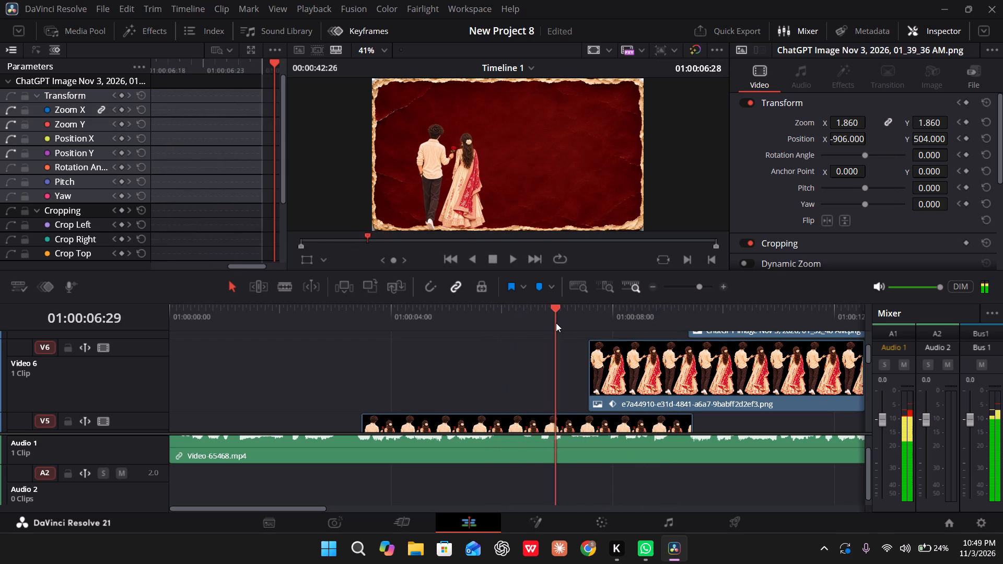
drag(556, 323, 557, 323)
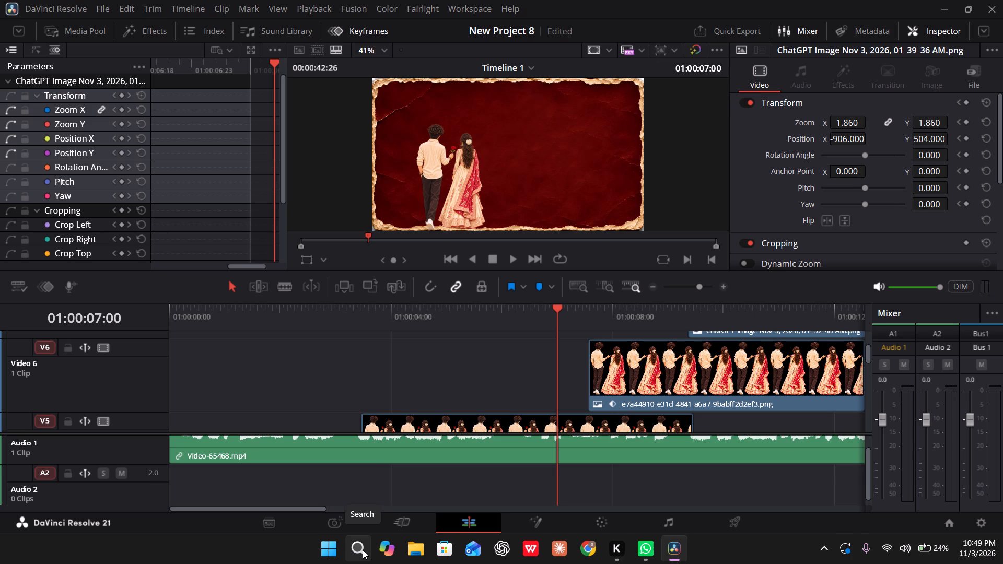
Add the sunflower image e6847960-7d1e-416d-9660-3f197d9c8c08 from the edit raw video folder to the Video 6 track near 01:00:07:00.
click(363, 549)
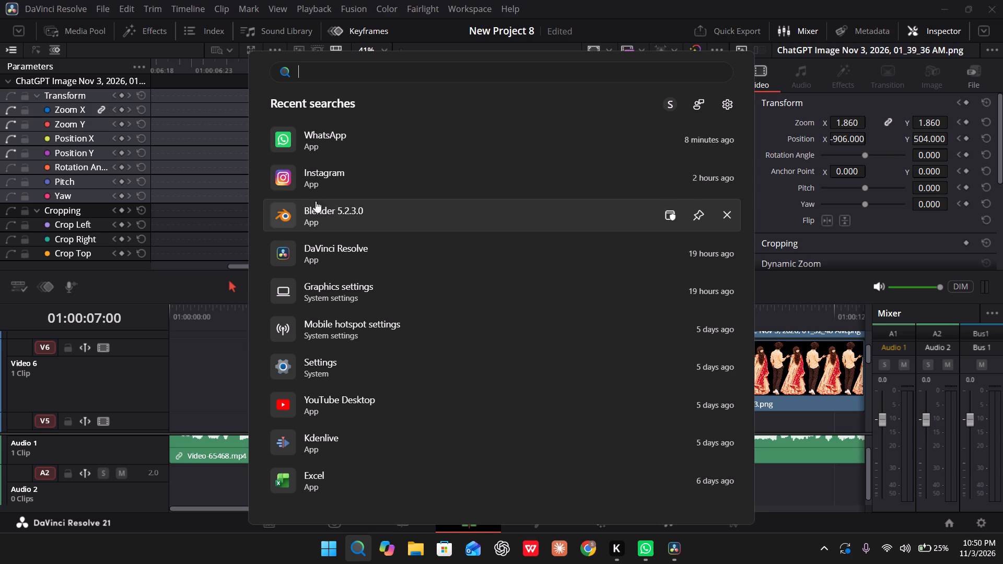
click(408, 538)
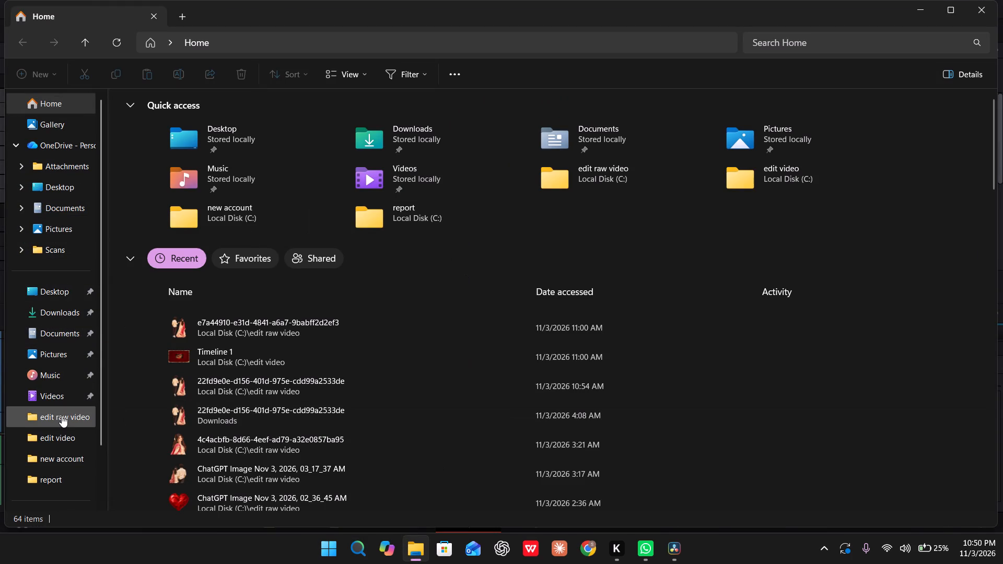
click(39, 417)
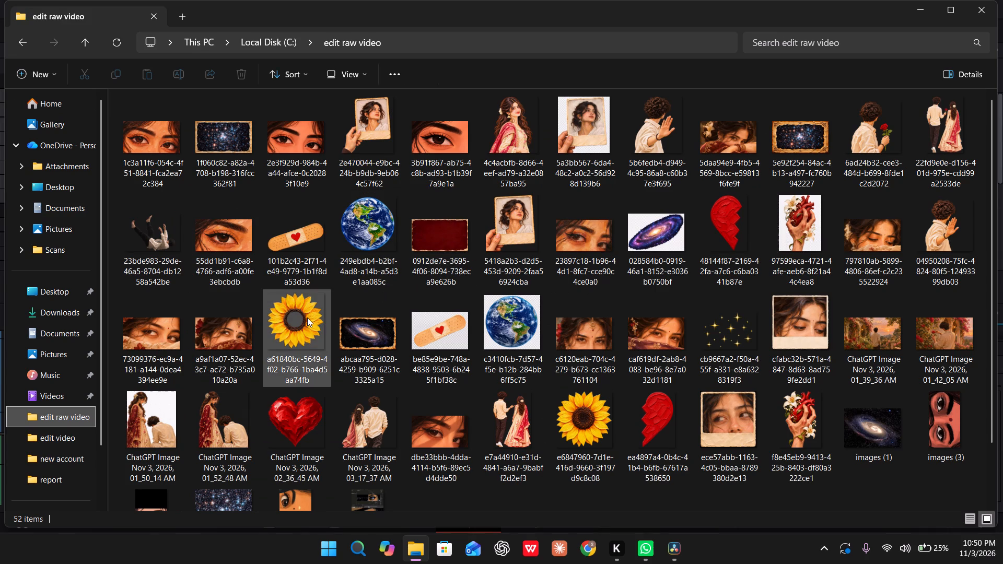
scroll(550, 345, down, 1)
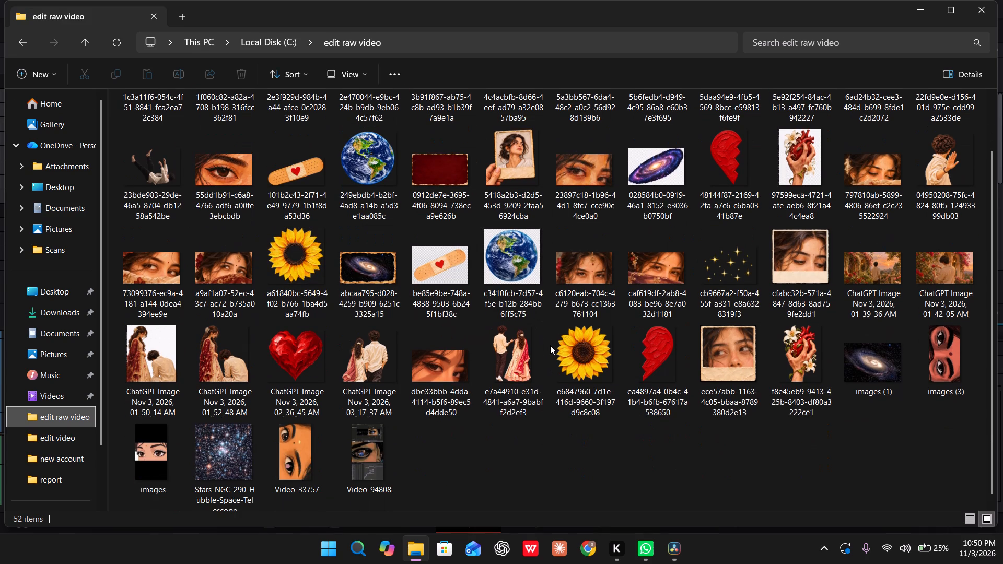
scroll(550, 345, down, 1)
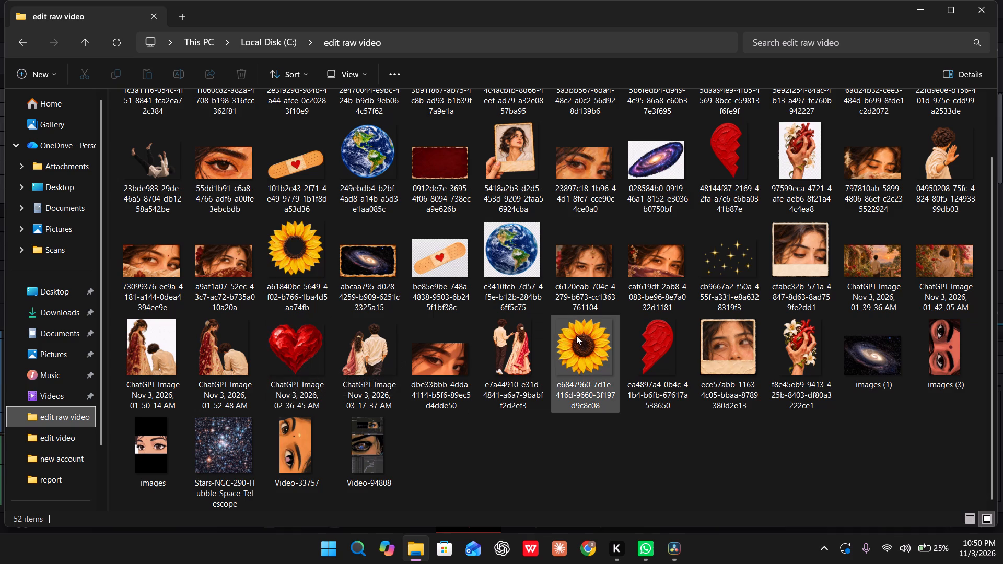
drag(577, 335, 631, 508)
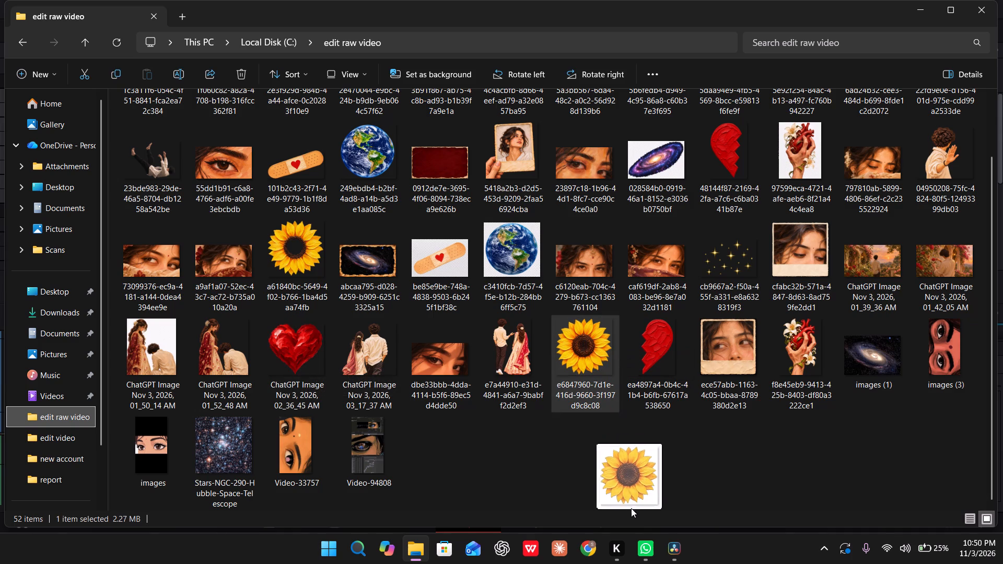
drag(631, 508, 512, 369)
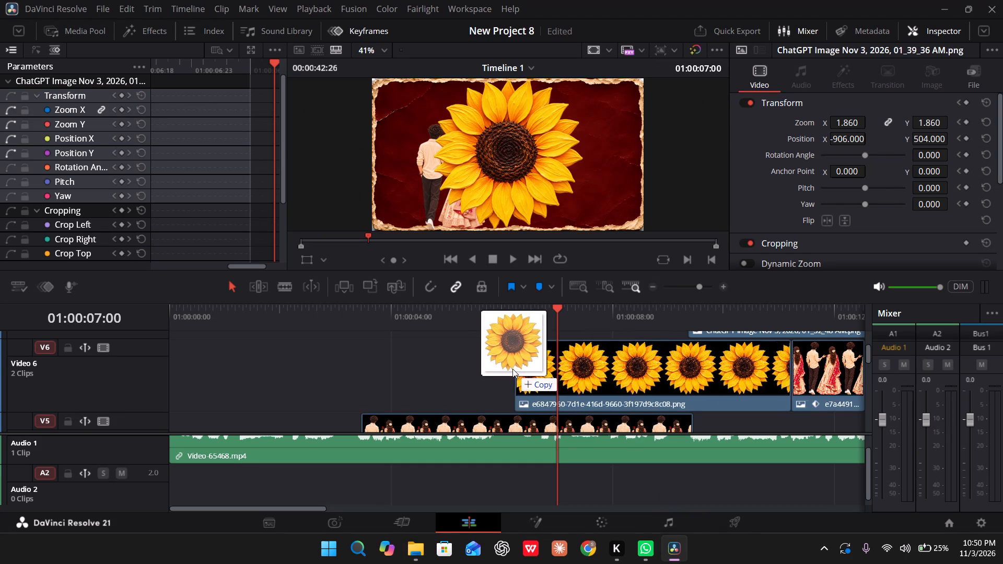
Add the sunflower PNG from File Explorer to Video 5 just after the couple clip, starting at about 01:00:09:20.
drag(512, 369, 703, 423)
Scrub between 01:00:05:22 and 01:00:08:11 to examine when the two couples enter and move against the music.
scroll(594, 406, up, 1)
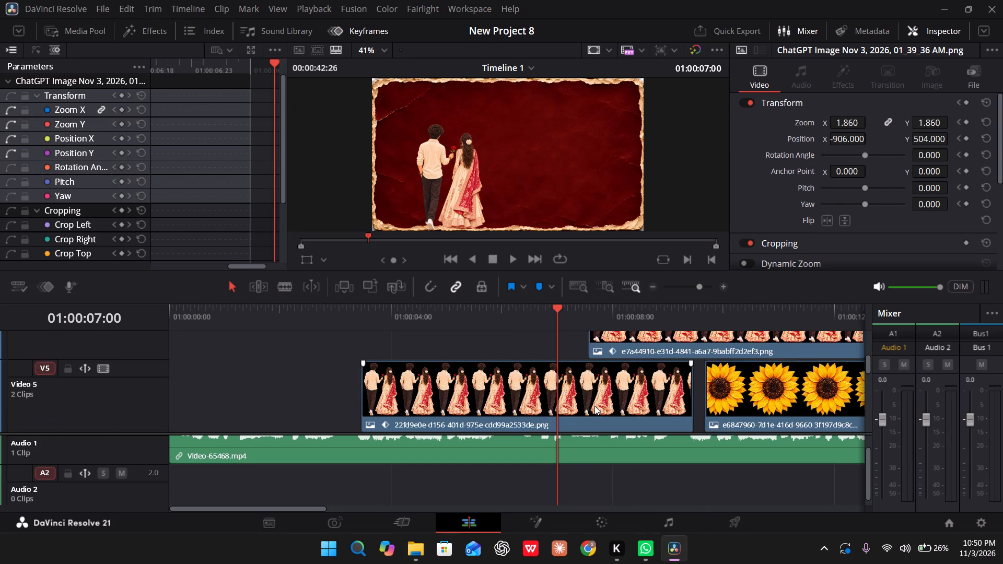
scroll(594, 406, up, 1)
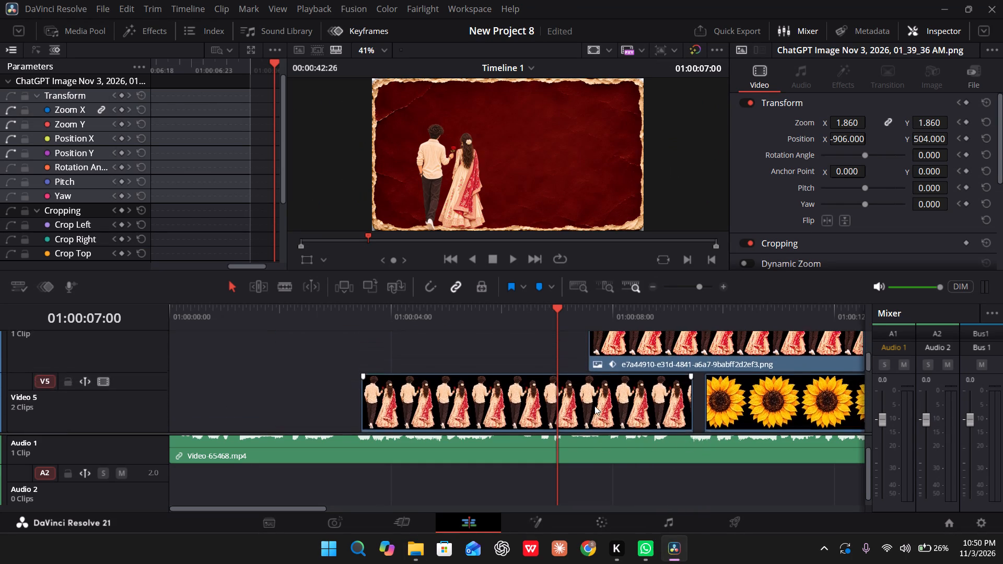
scroll(594, 406, up, 1)
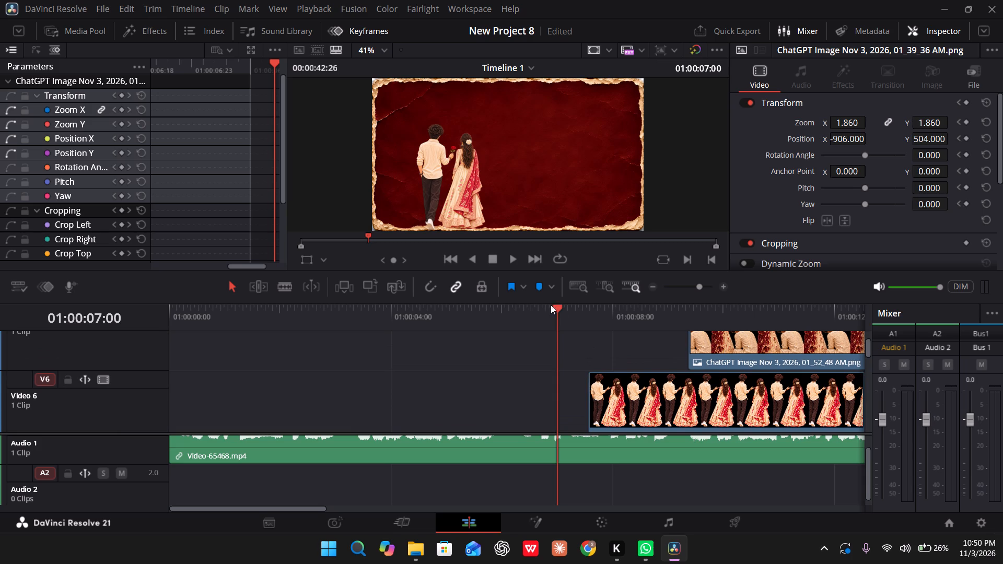
drag(552, 316, 533, 318)
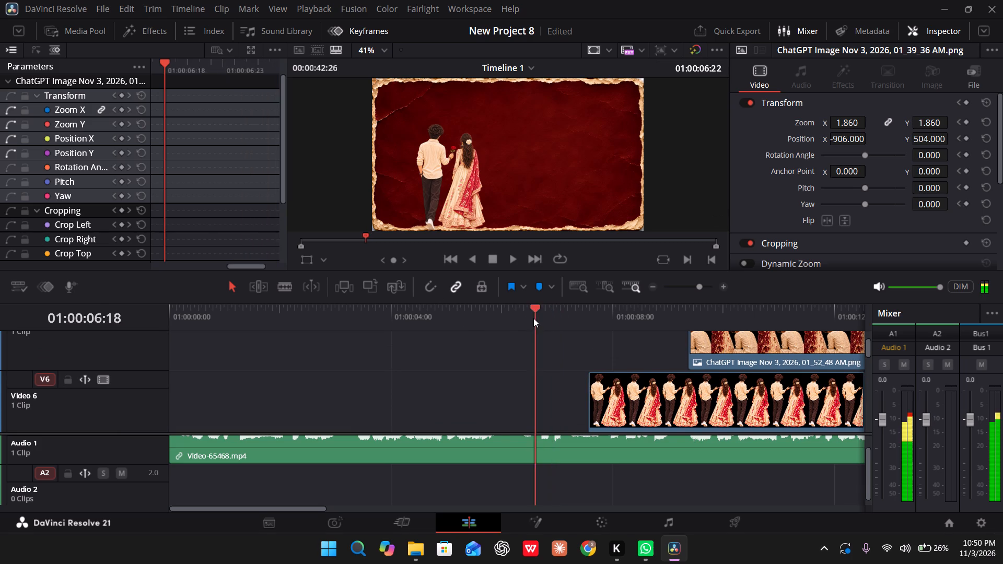
drag(533, 318, 558, 320)
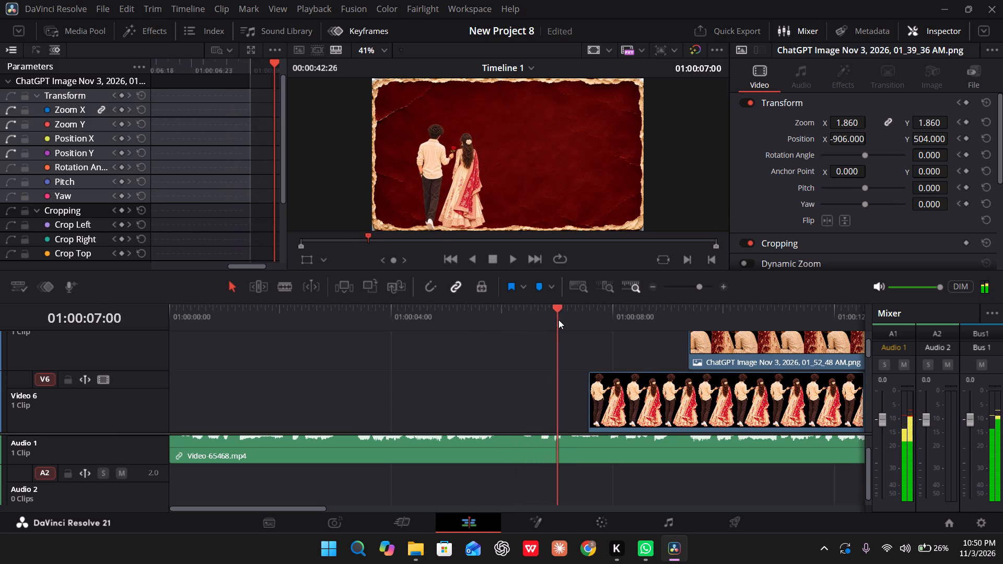
drag(558, 320, 633, 325)
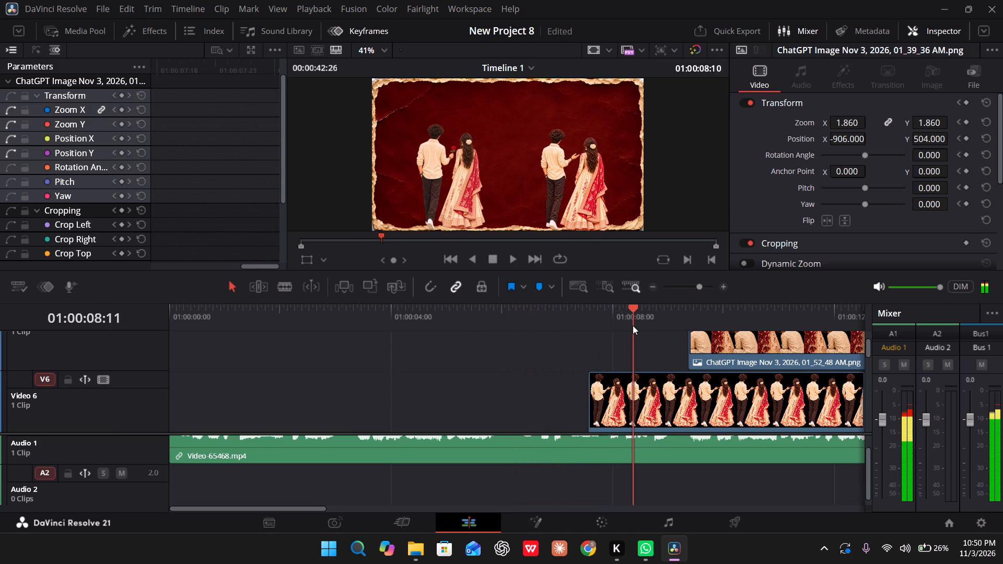
drag(633, 325, 499, 330)
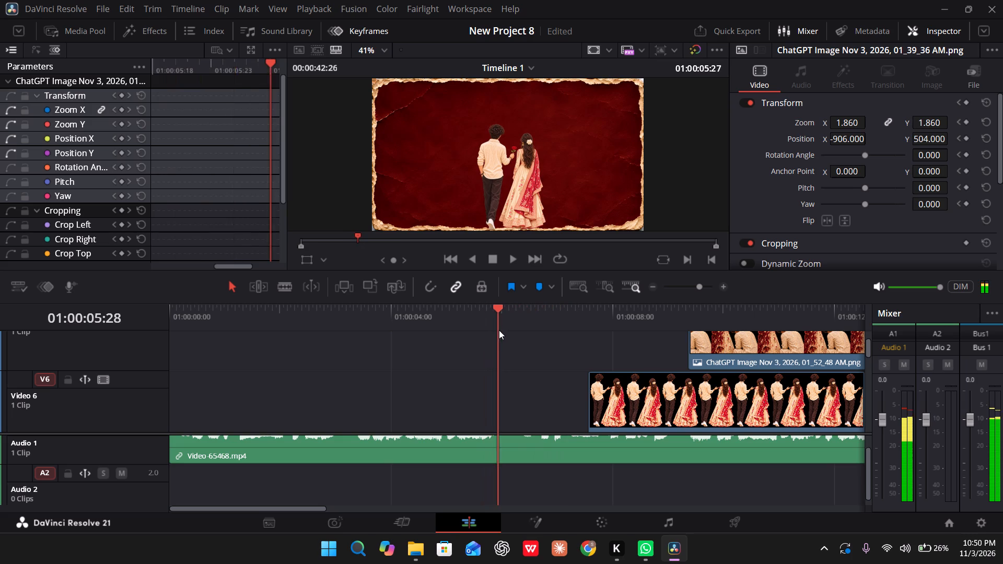
drag(499, 330, 487, 327)
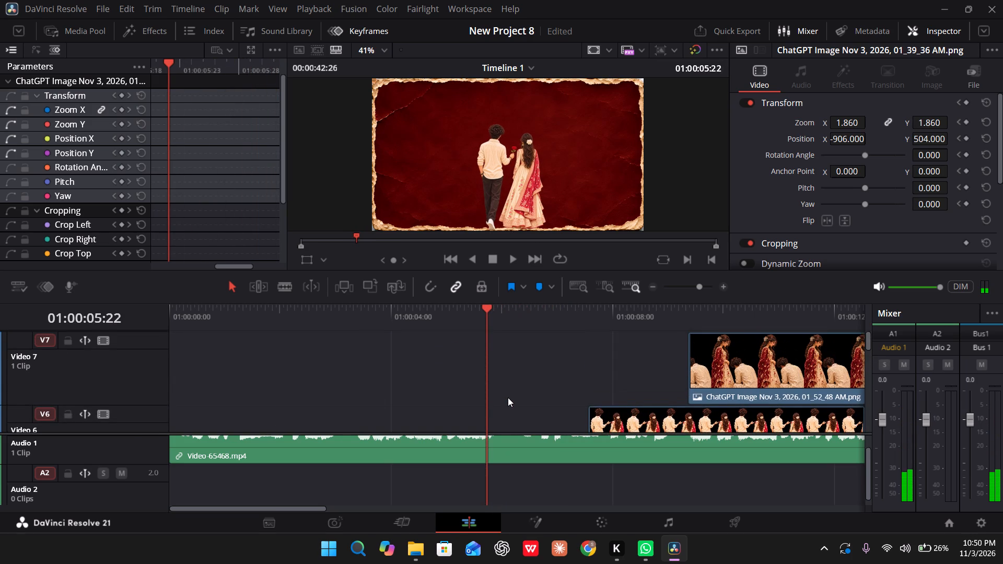
Move the 01_52_48 AM image up to Video 8 and the second couple clip from Video 6 to Video 7, keeping their timing.
scroll(508, 397, up, 1)
drag(757, 354, 760, 322)
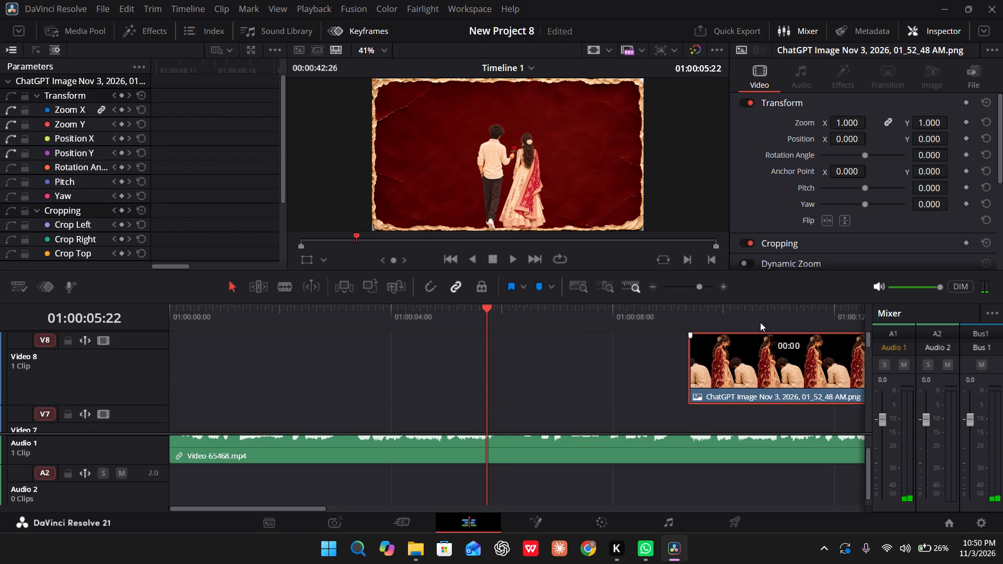
drag(760, 322, 760, 320)
scroll(710, 384, down, 1)
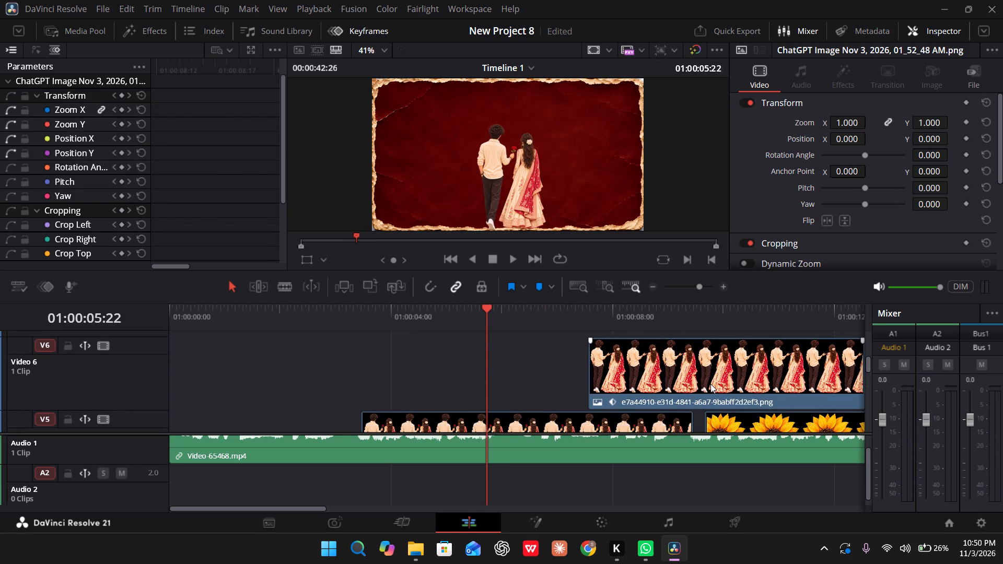
scroll(710, 384, down, 1)
drag(710, 384, 709, 336)
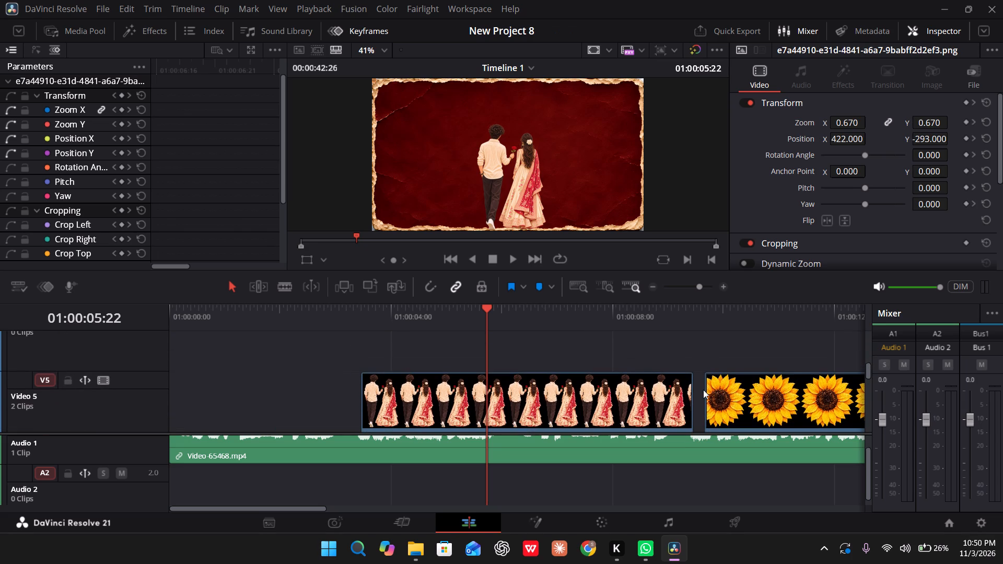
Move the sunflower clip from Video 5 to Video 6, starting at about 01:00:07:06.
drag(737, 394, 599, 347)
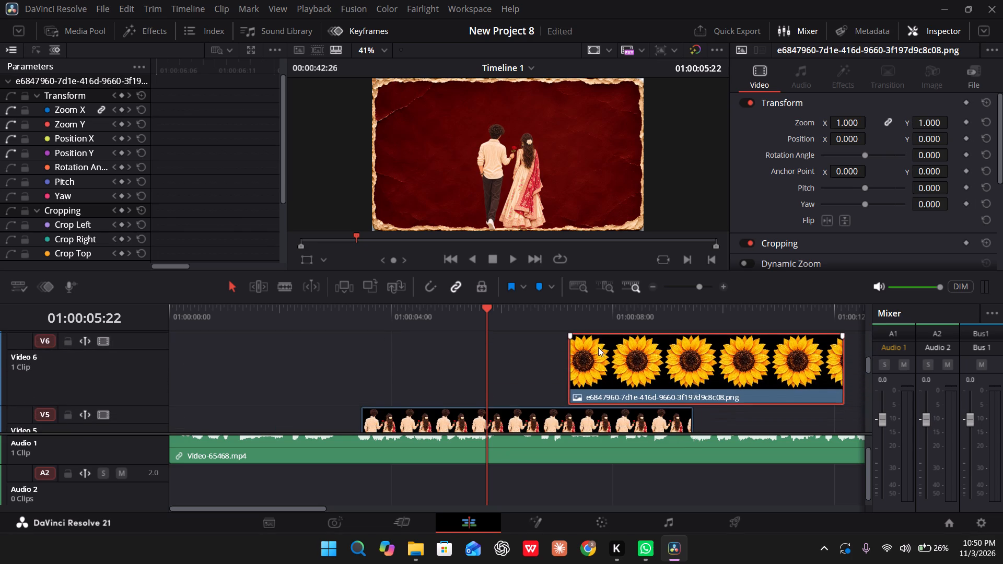
Play and scrub from about 01:00:04:07 to 01:00:11:18 to check the sunflower against the couples and the music.
drag(489, 323, 404, 333)
key(space)
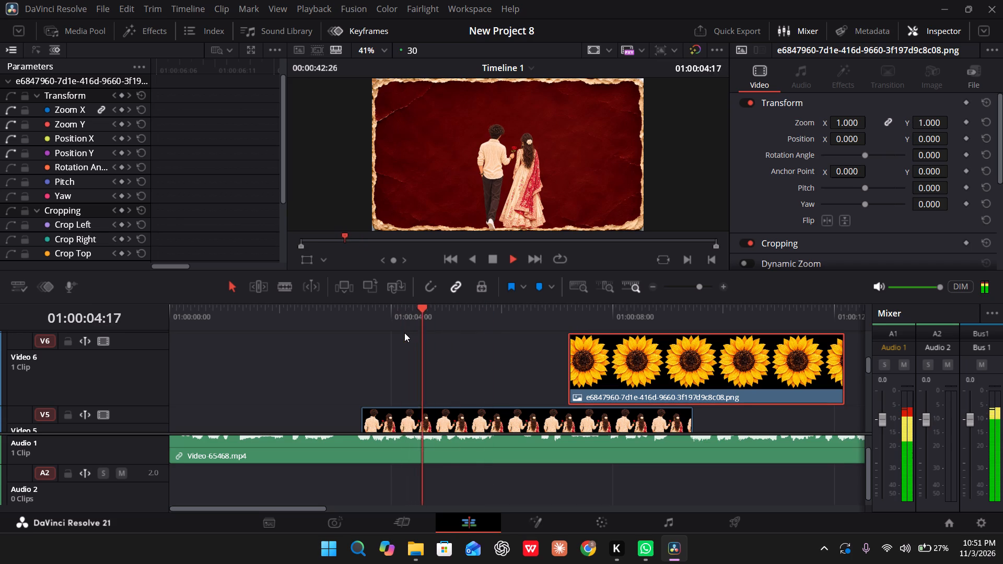
key(space)
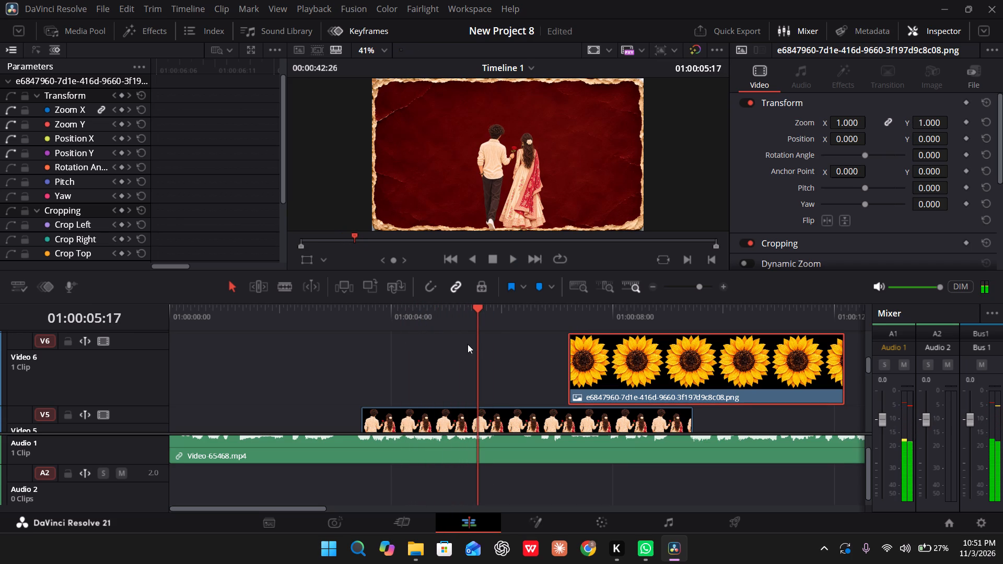
drag(475, 311, 450, 298)
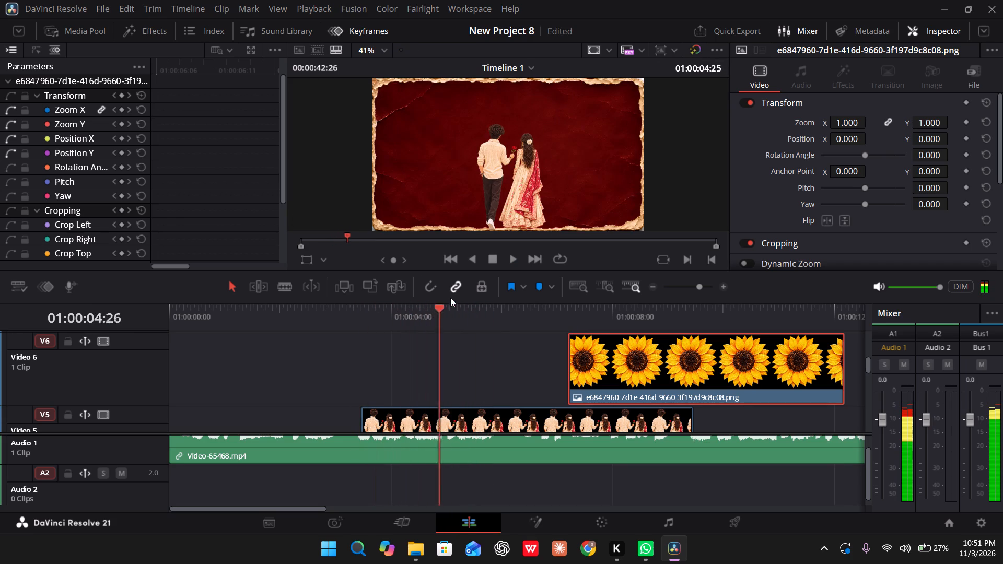
drag(450, 298, 413, 305)
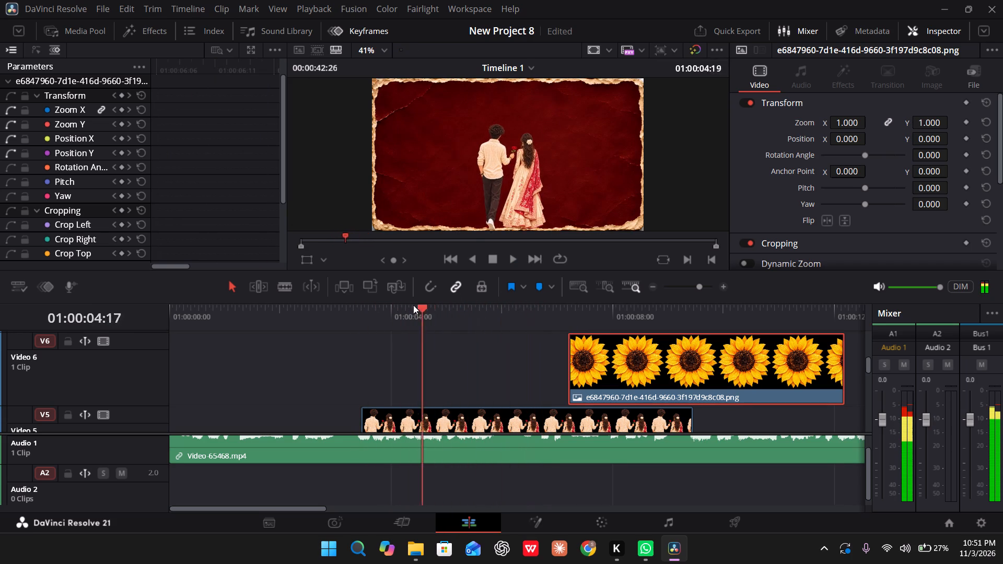
drag(413, 305, 471, 305)
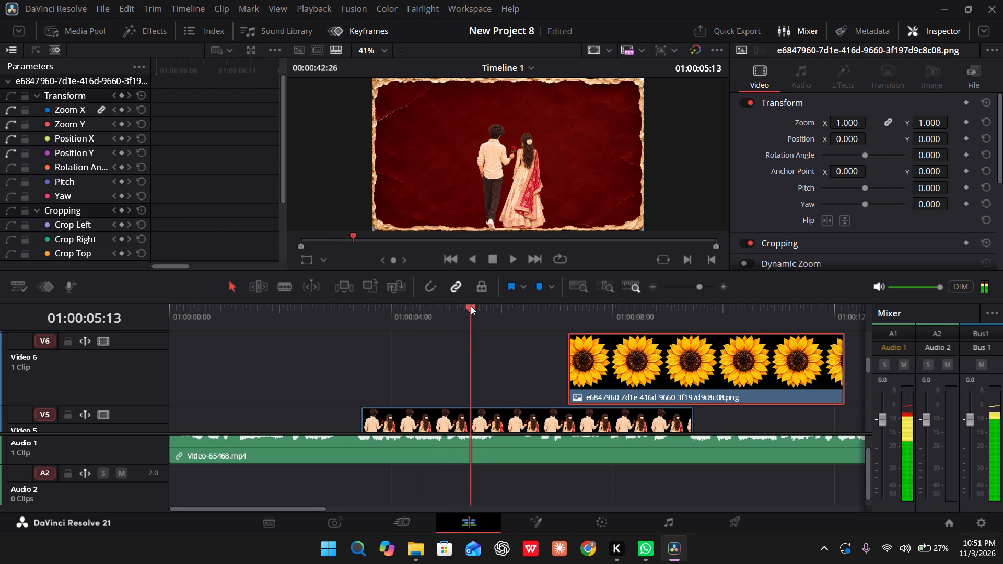
drag(471, 305, 491, 306)
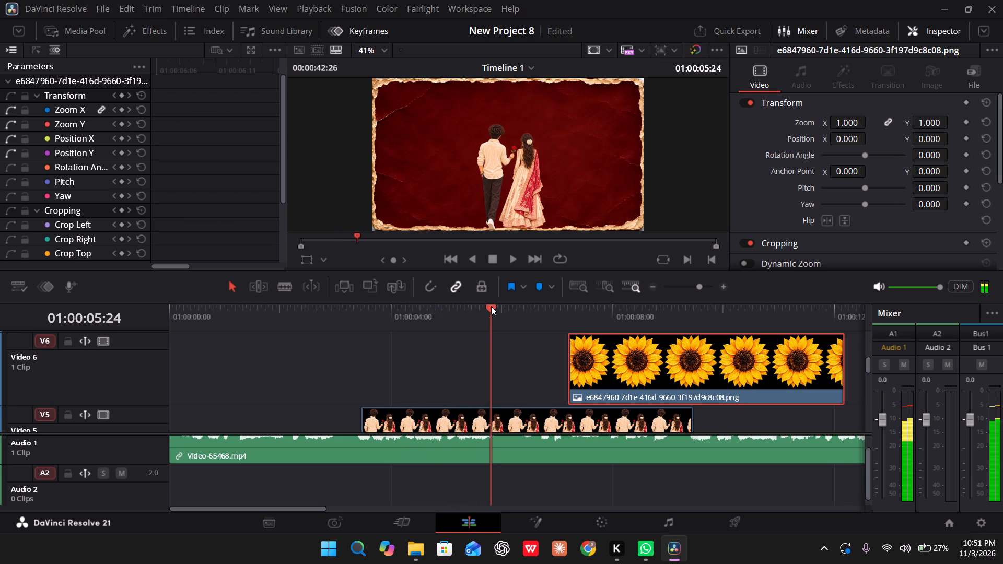
drag(491, 306, 496, 306)
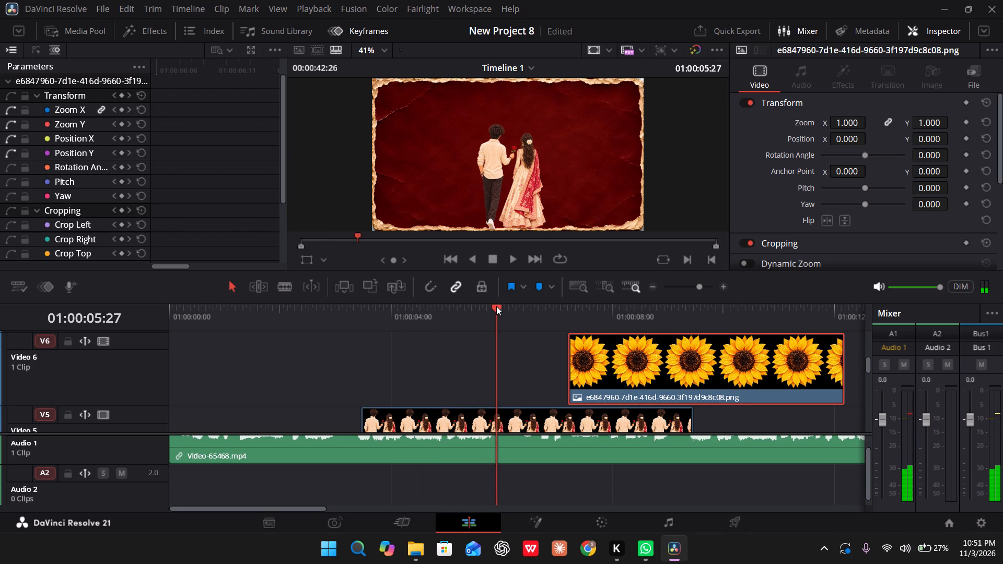
key(space)
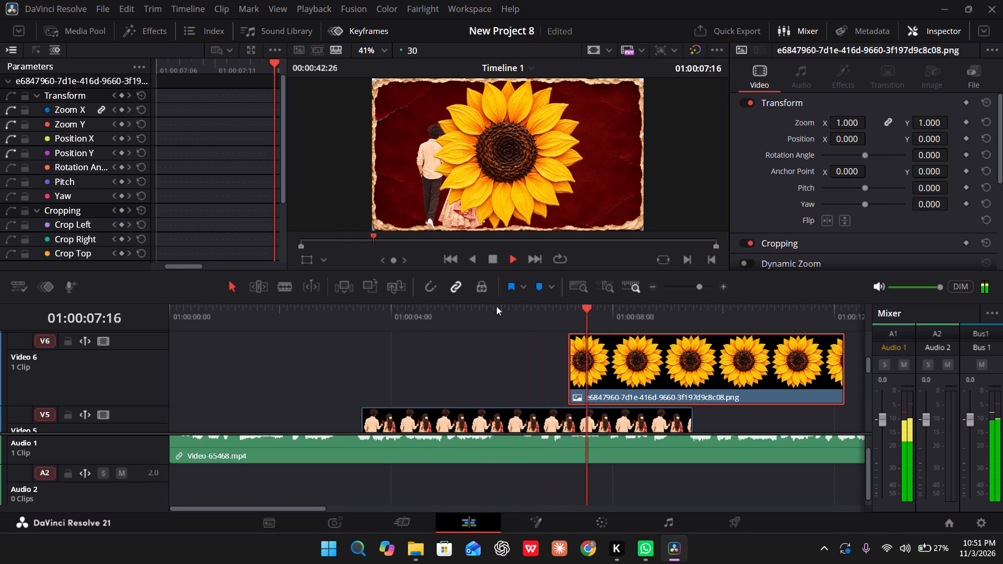
key(space)
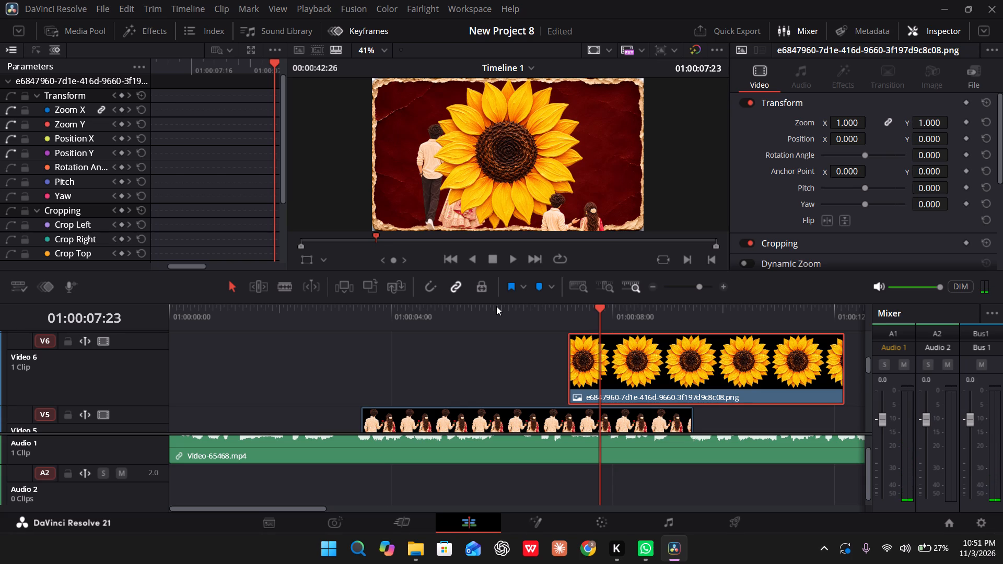
key(space)
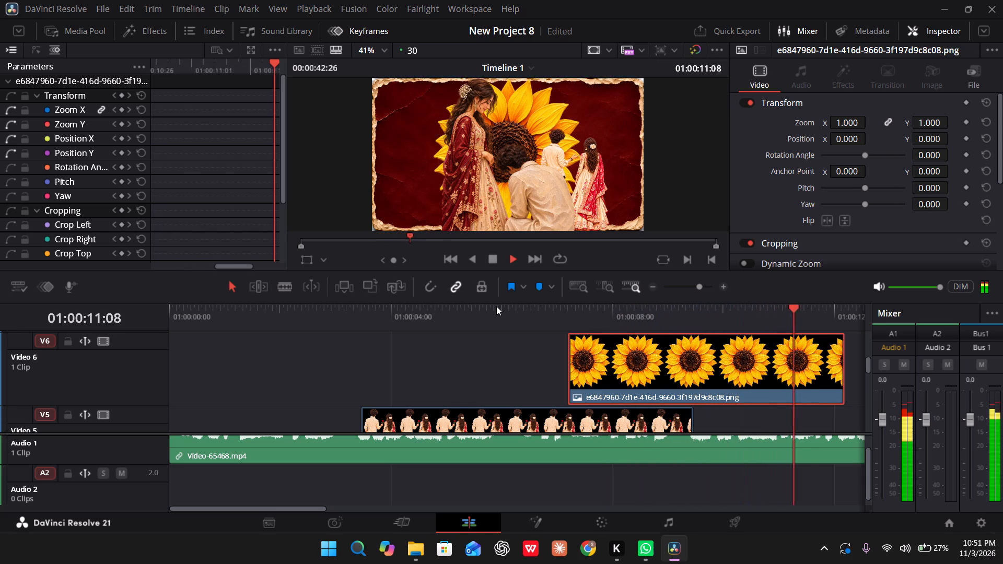
key(space)
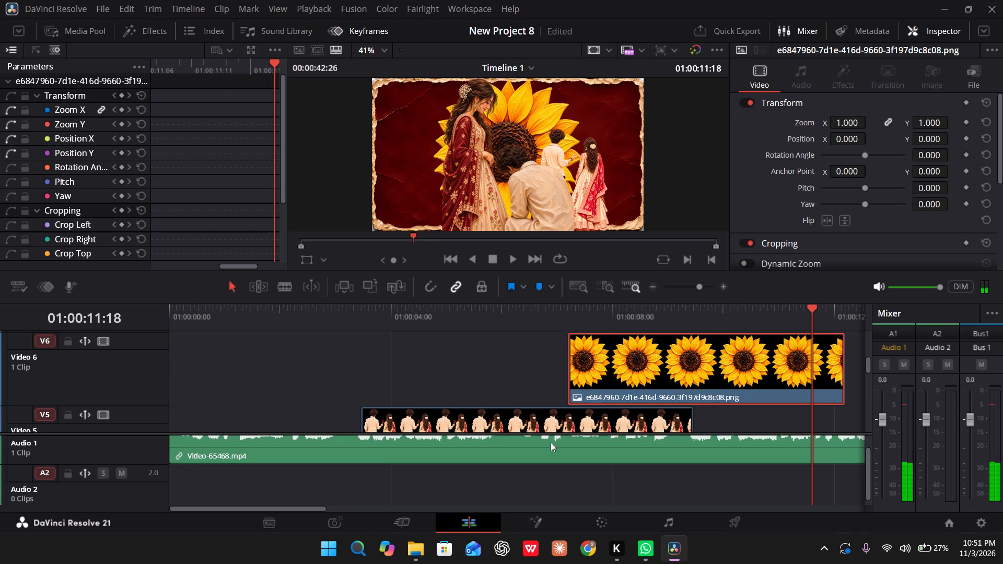
Add the PNG of the man holding a rose from File Explorer's edit raw video folder to Video 6 at about 01:00:08:28.
click(415, 499)
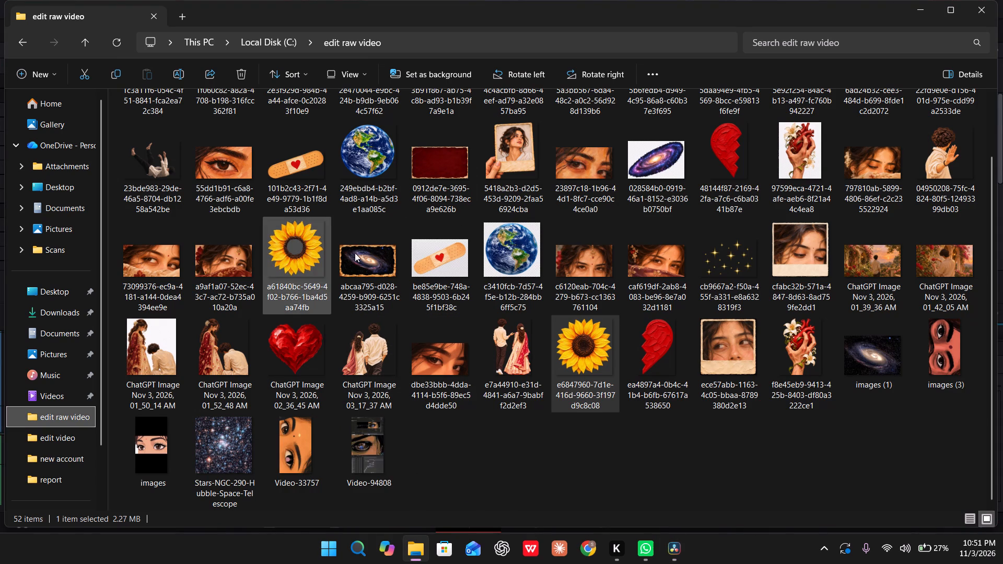
scroll(366, 261, up, 4)
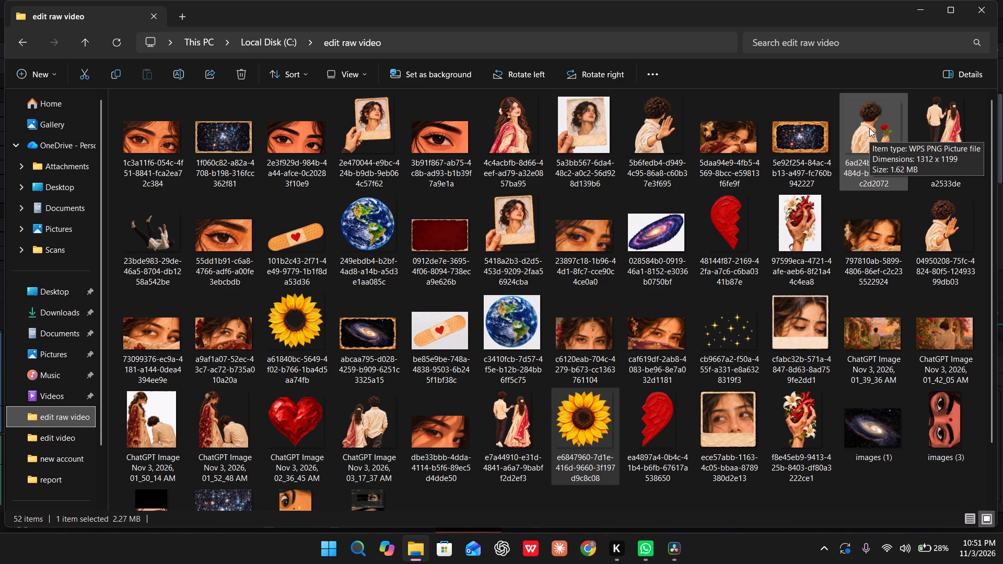
drag(869, 128, 717, 467)
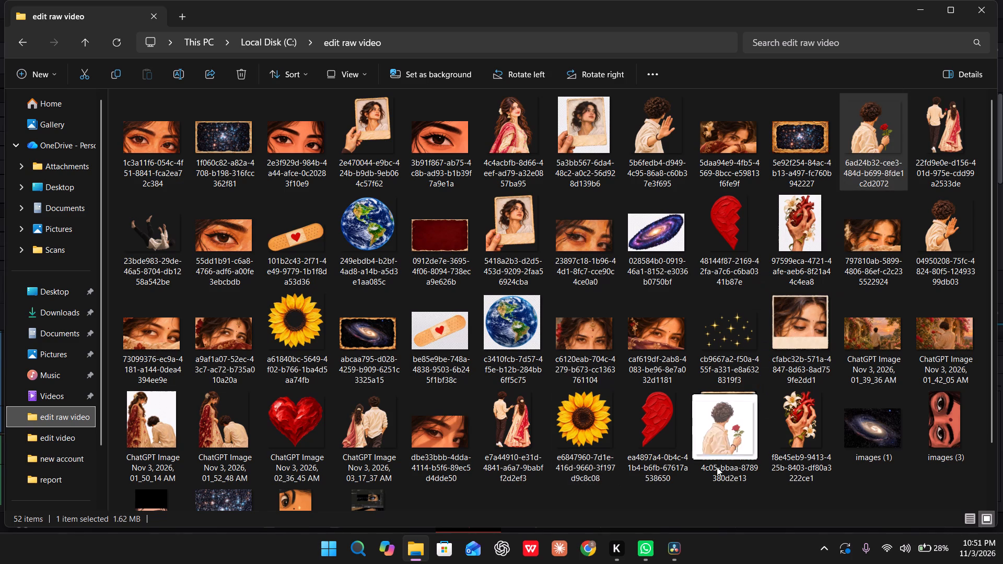
drag(717, 467, 673, 563)
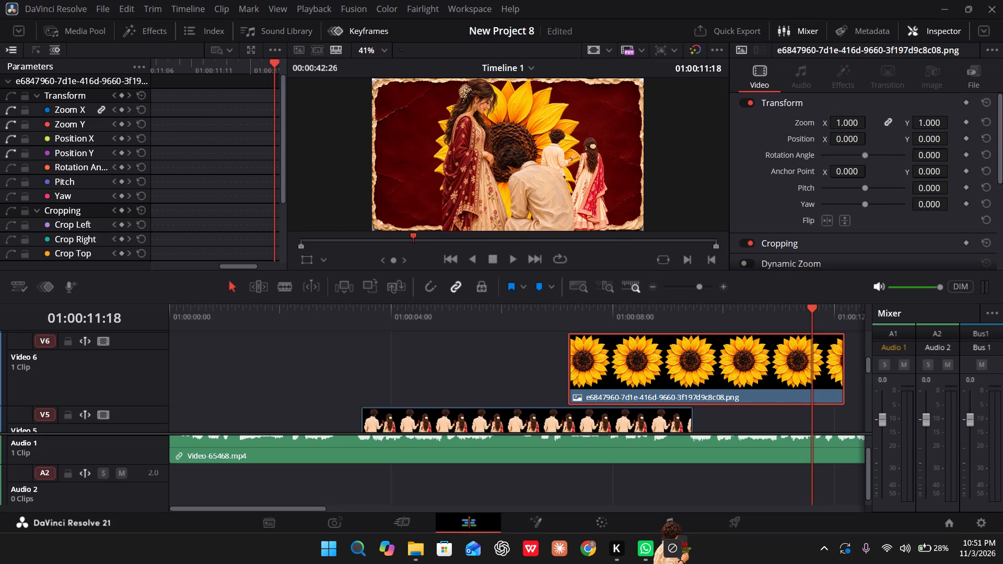
drag(673, 563, 624, 385)
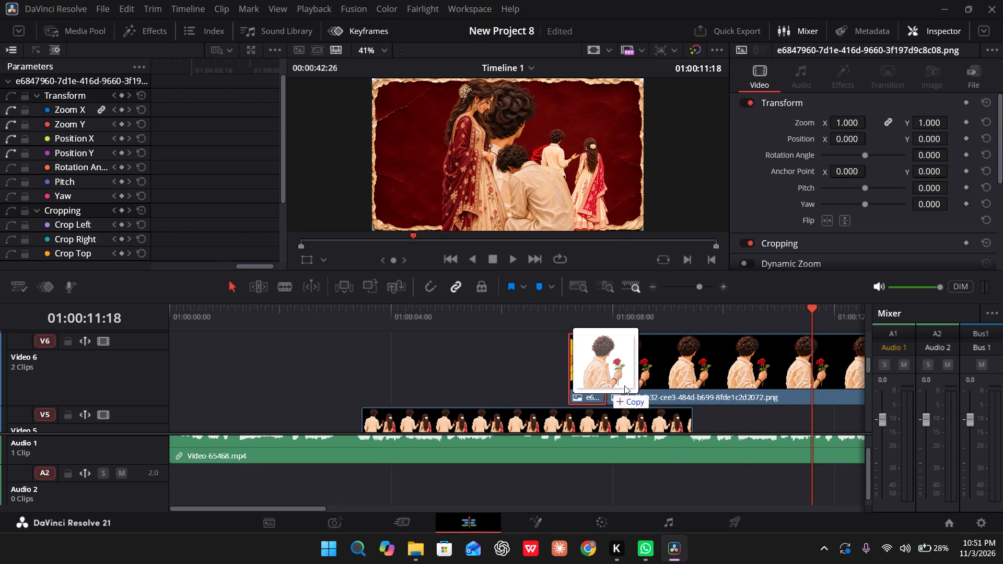
drag(624, 385, 664, 387)
Delete the remaining sunflower clip from Video 6.
click(616, 377)
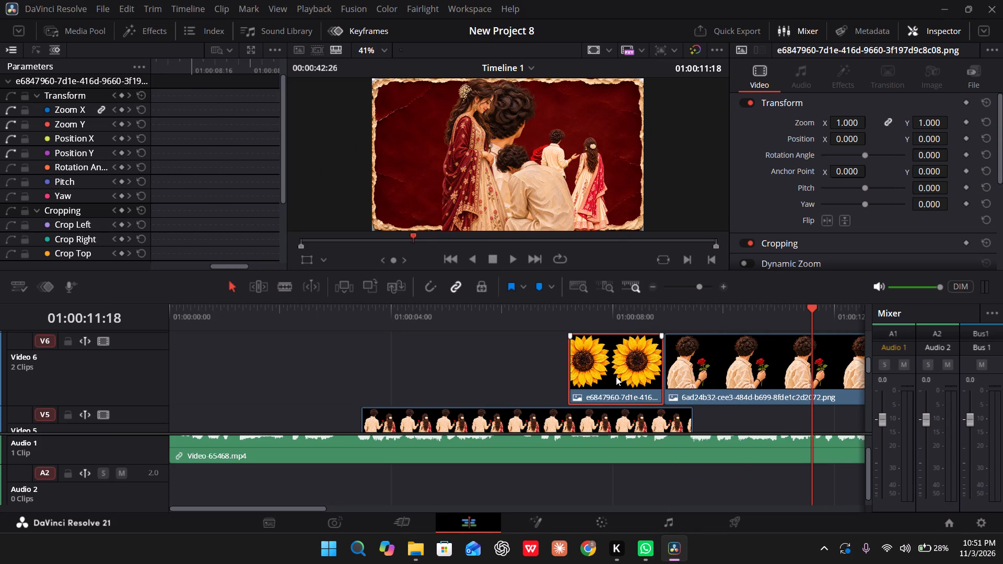
key(BackSpace)
Move the man-with-rose clip earlier on Video 6 so it starts at about 01:00:07:08.
drag(734, 386, 648, 387)
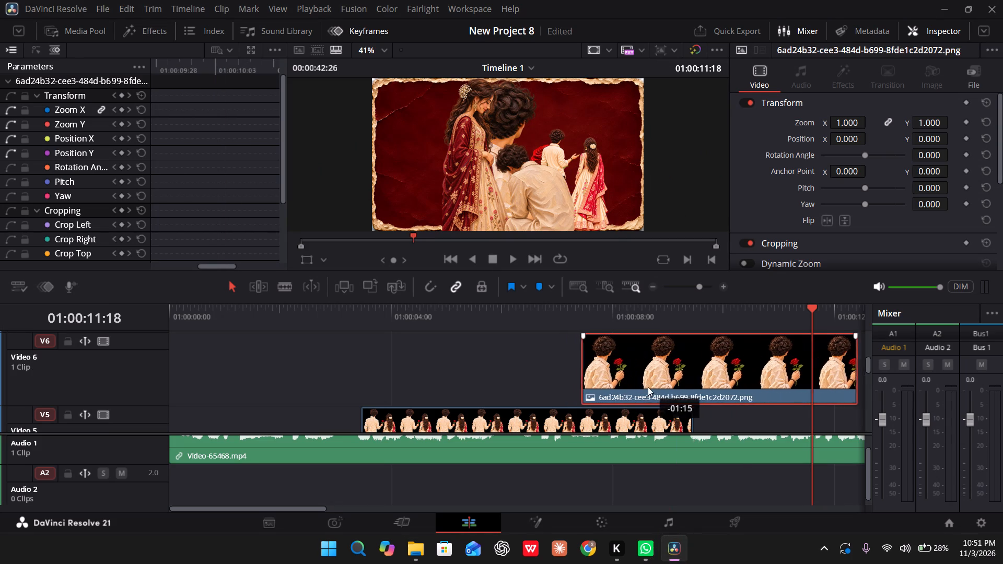
drag(648, 387, 642, 387)
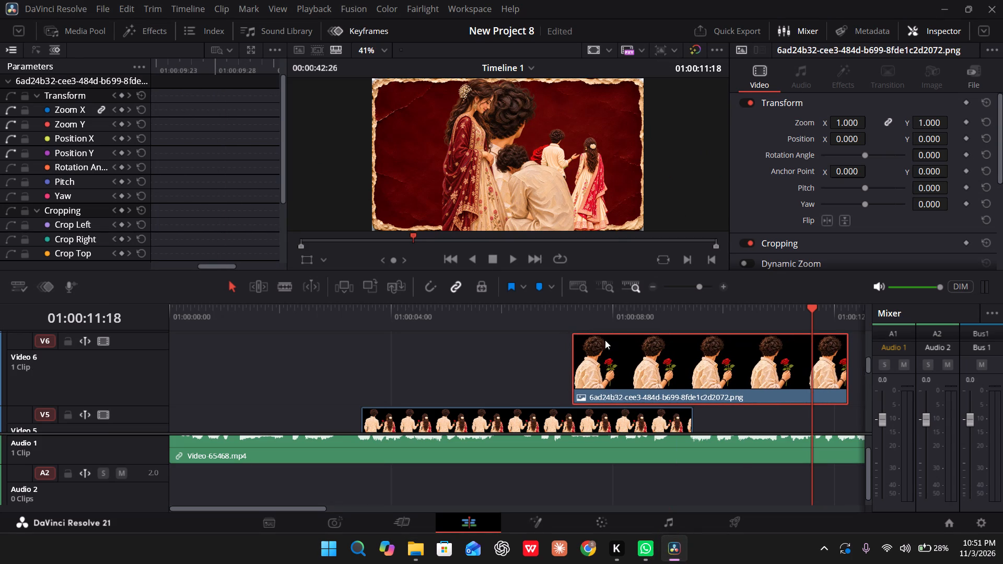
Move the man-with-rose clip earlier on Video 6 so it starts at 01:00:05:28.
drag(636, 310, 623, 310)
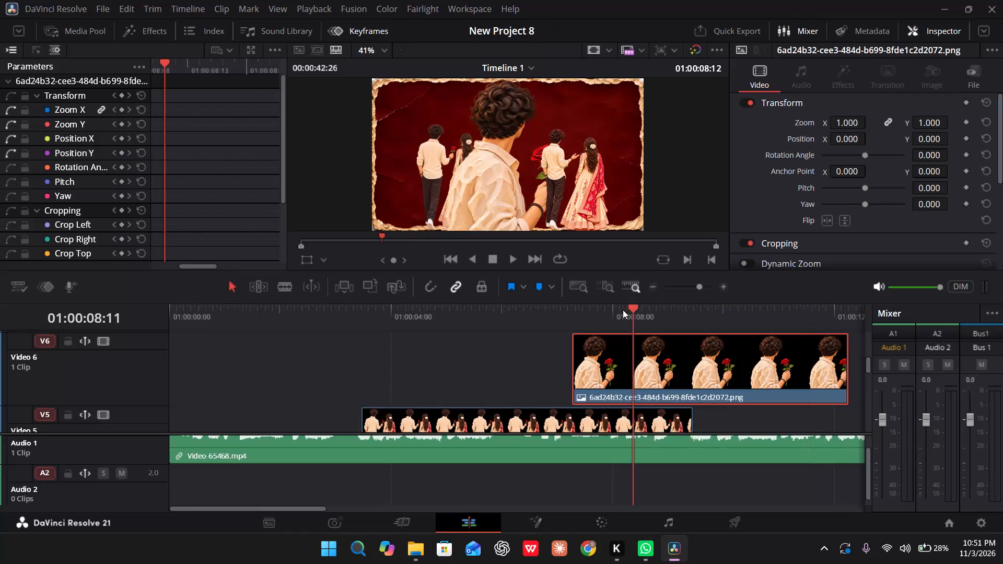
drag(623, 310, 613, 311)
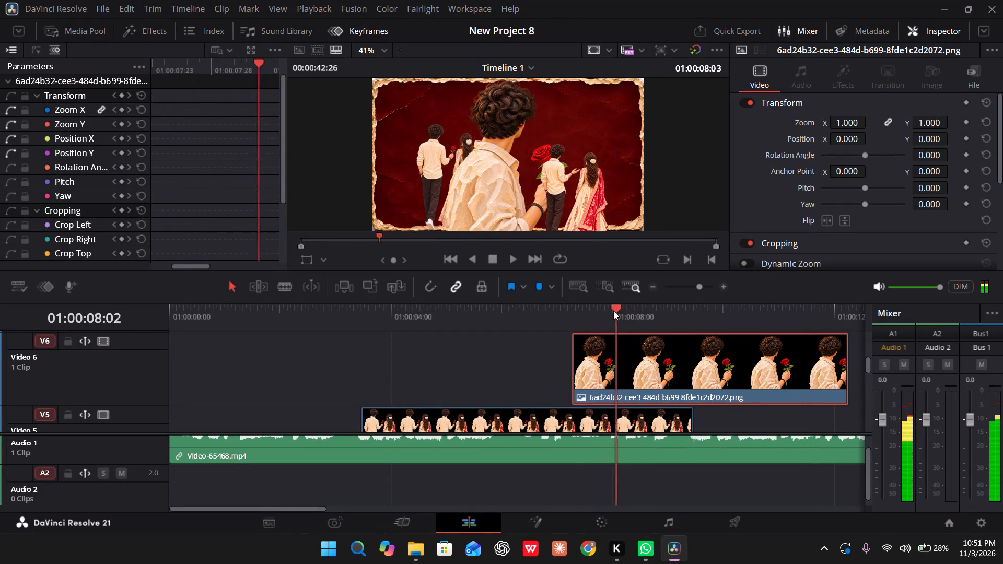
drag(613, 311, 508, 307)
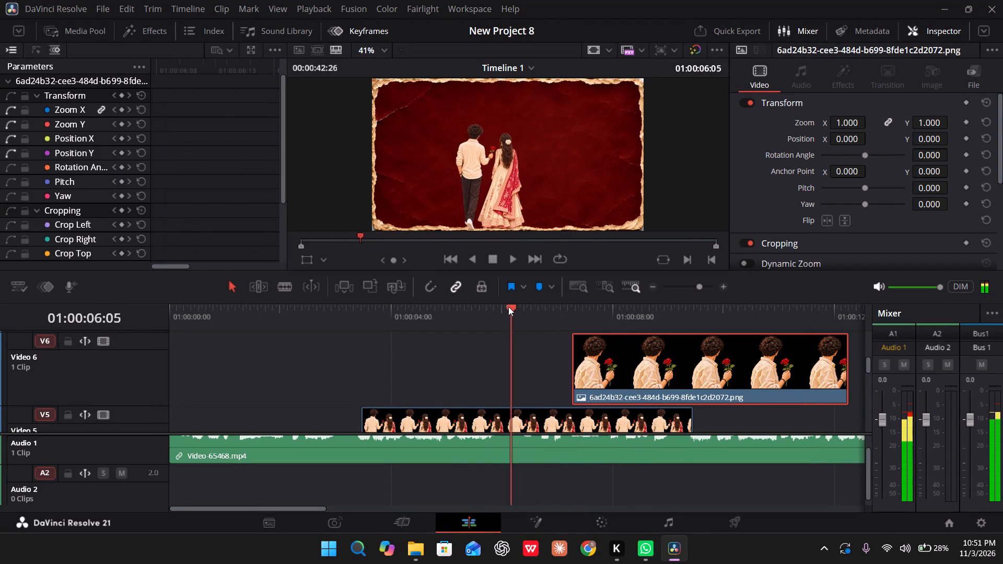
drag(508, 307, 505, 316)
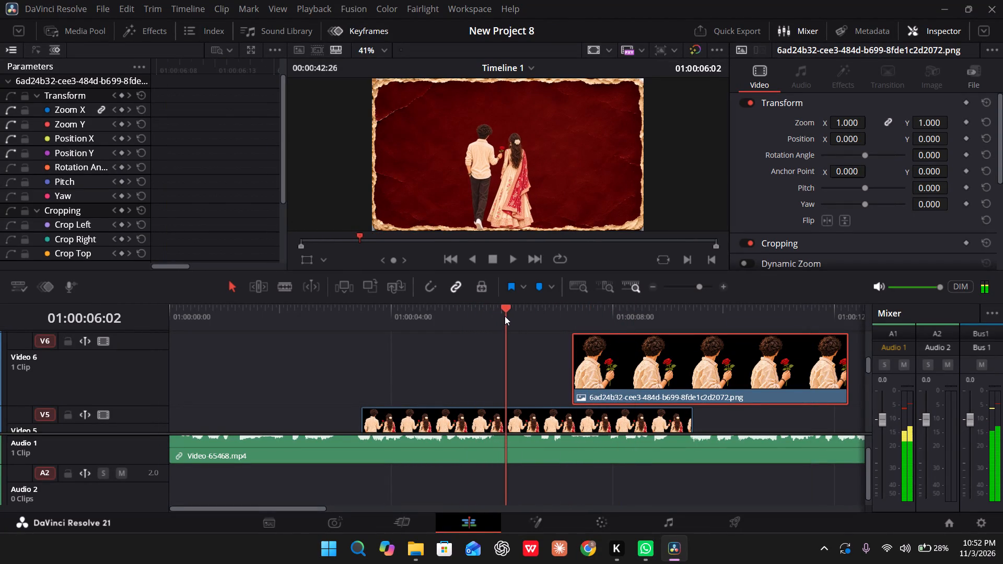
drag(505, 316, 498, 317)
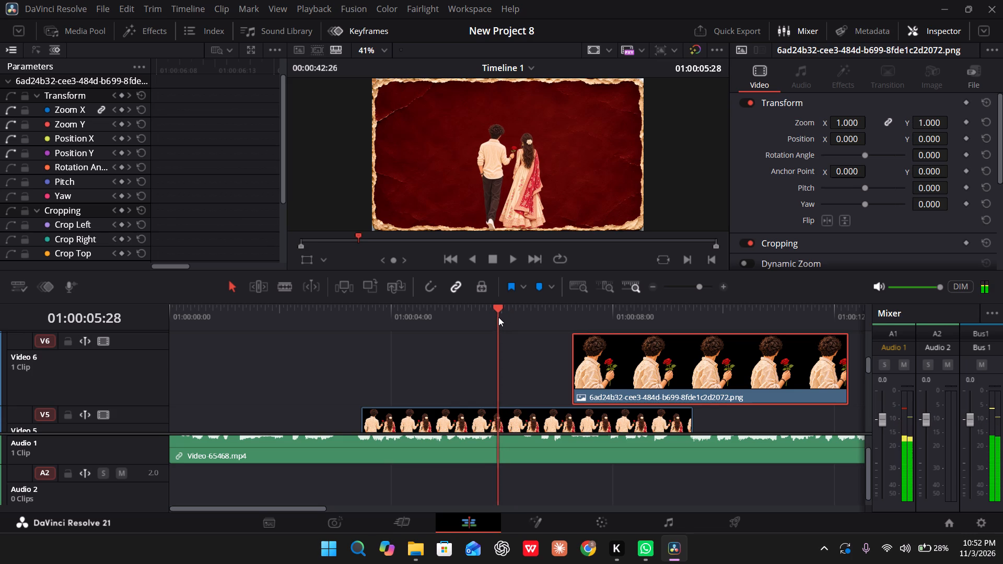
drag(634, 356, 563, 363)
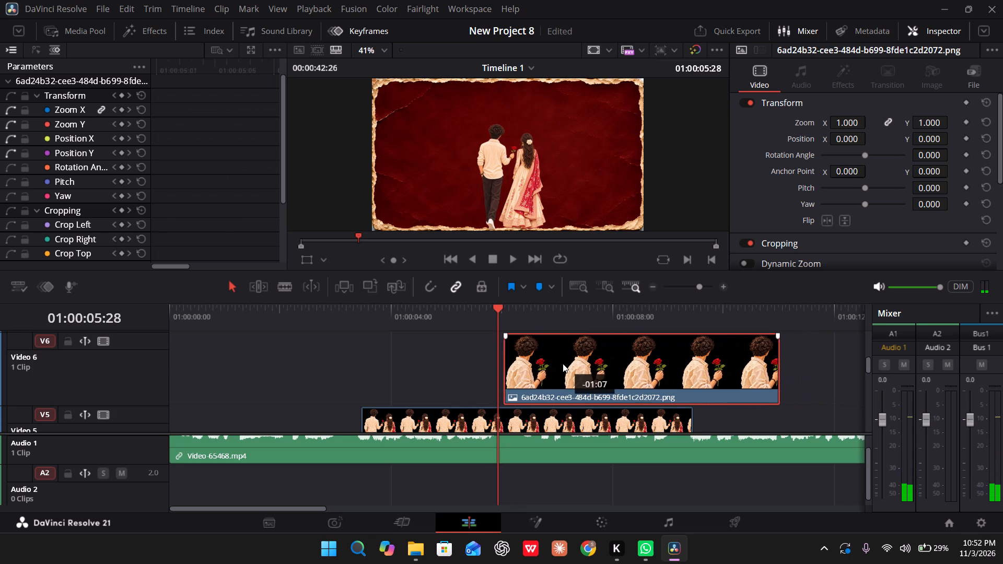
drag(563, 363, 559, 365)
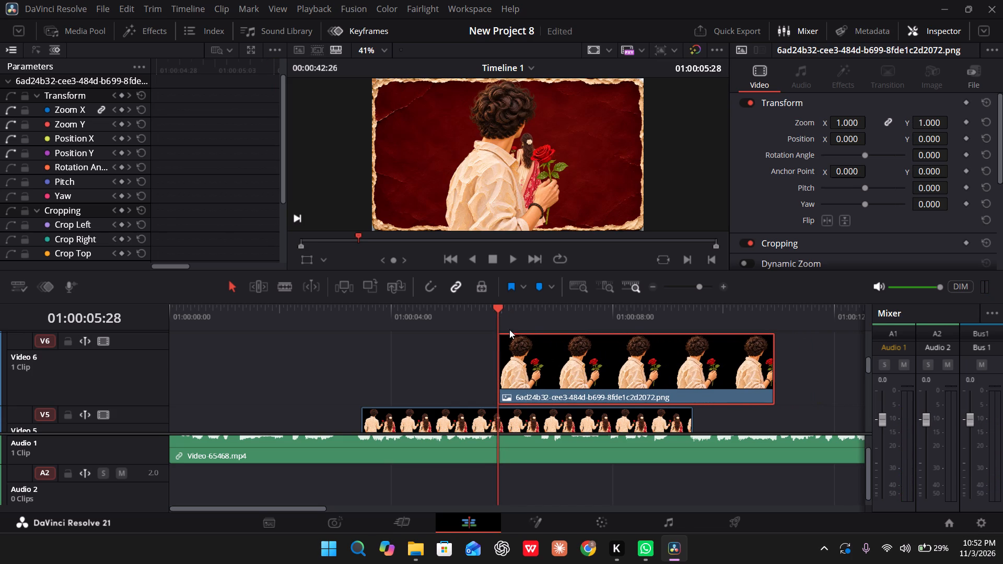
Scrub between about 01:00:05:20 and 01:00:08:07 and compare the man-with-rose clip with the couple clip on Video 5 and its keyframes.
drag(500, 321, 567, 322)
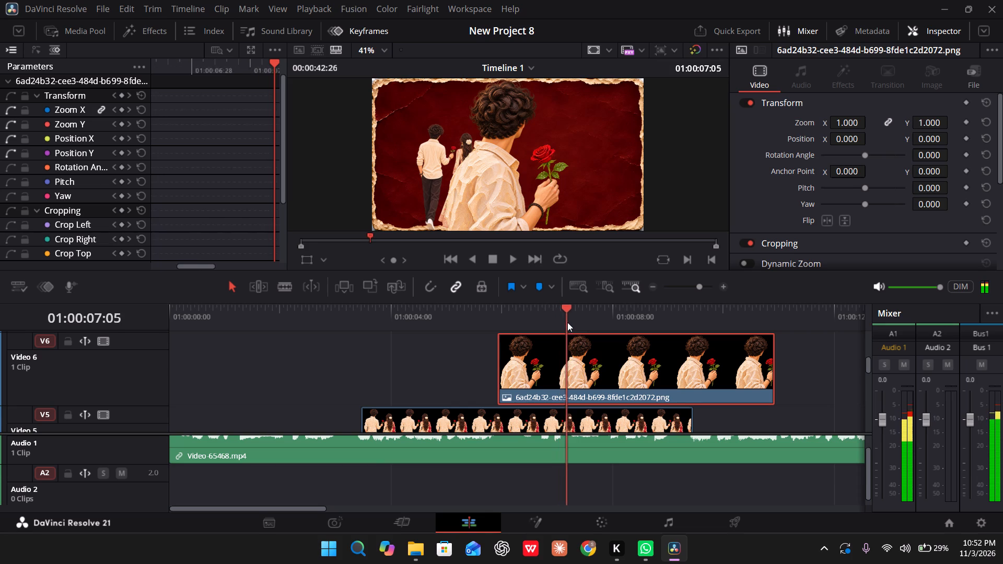
drag(567, 322, 616, 327)
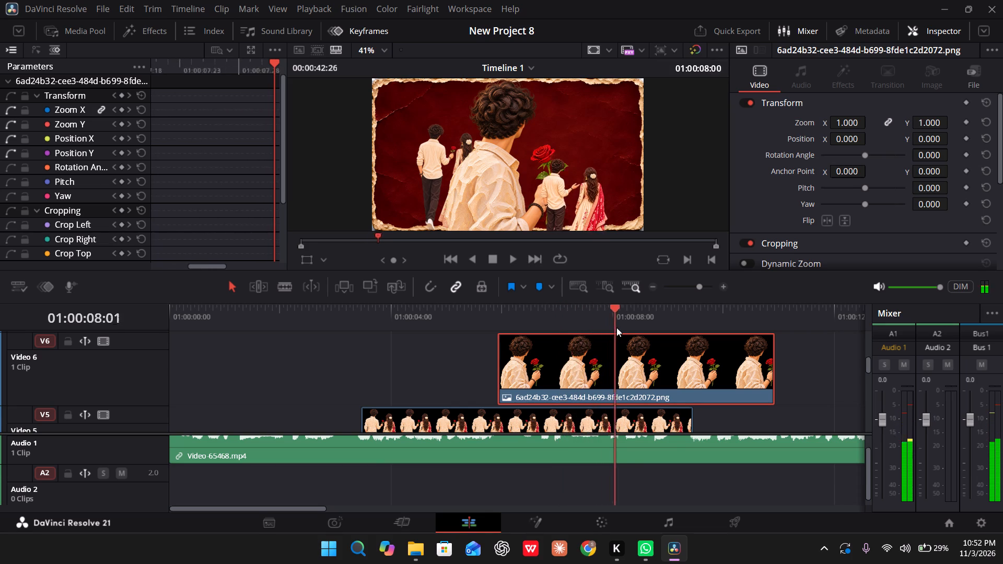
drag(616, 327, 550, 350)
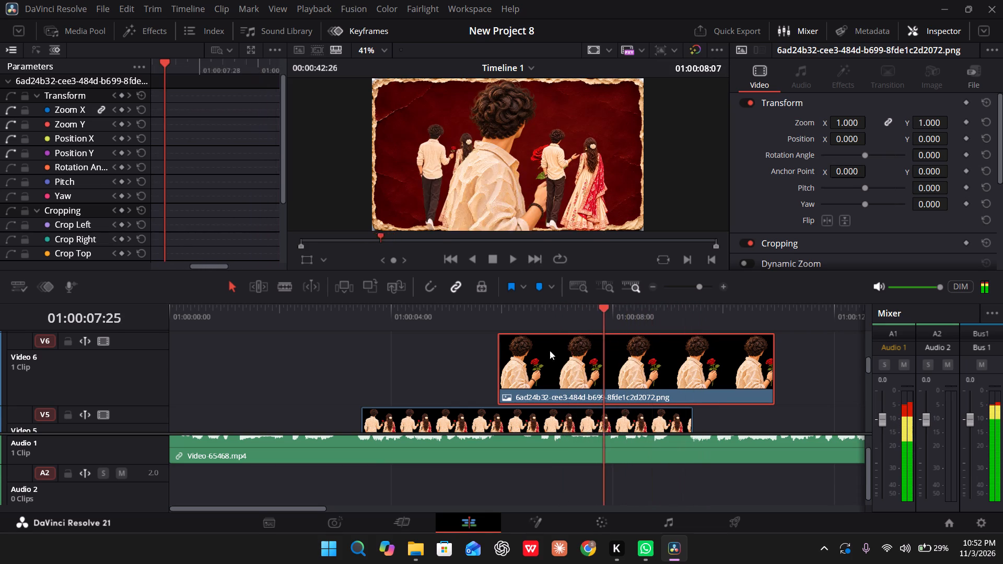
drag(550, 350, 483, 360)
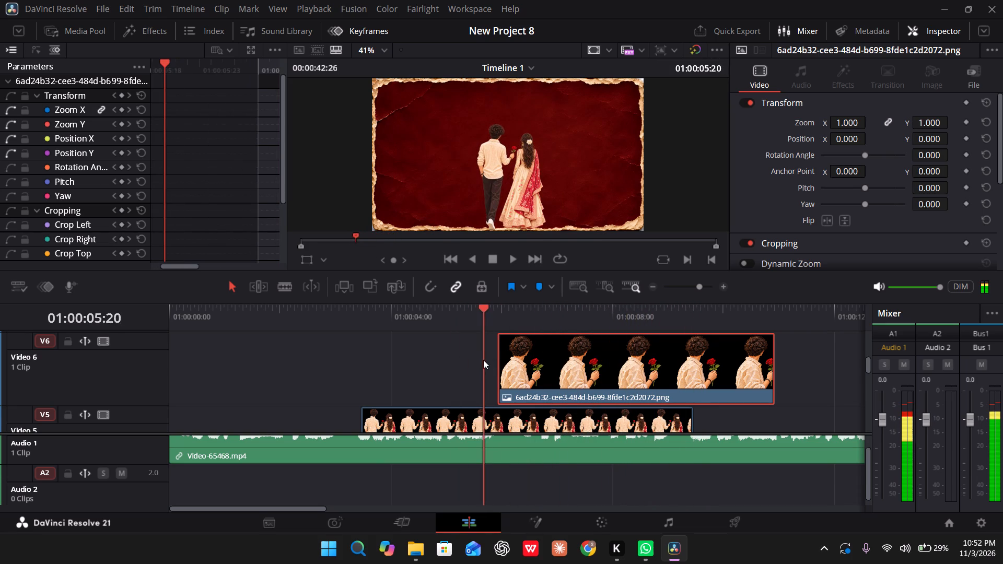
drag(483, 360, 500, 359)
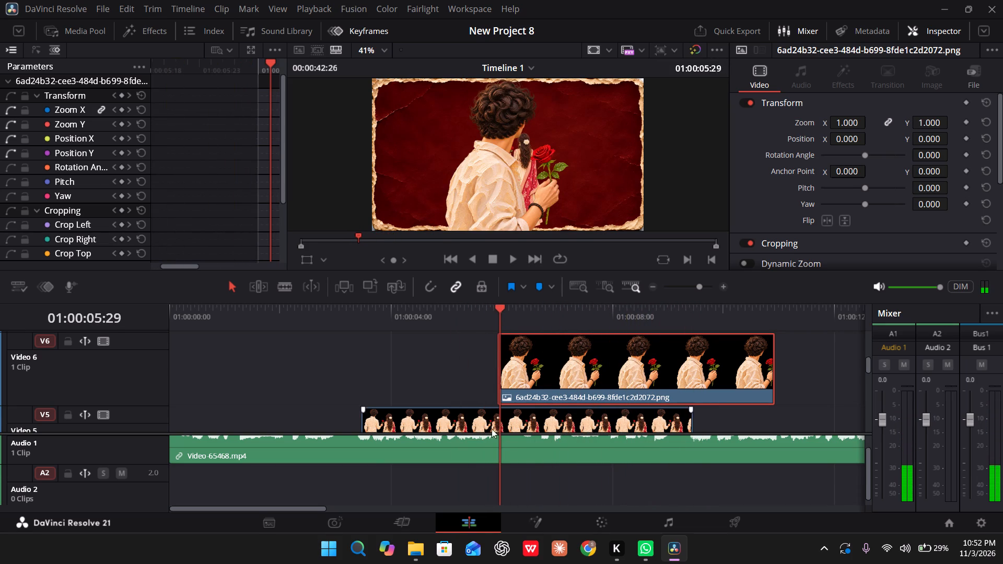
click(483, 428)
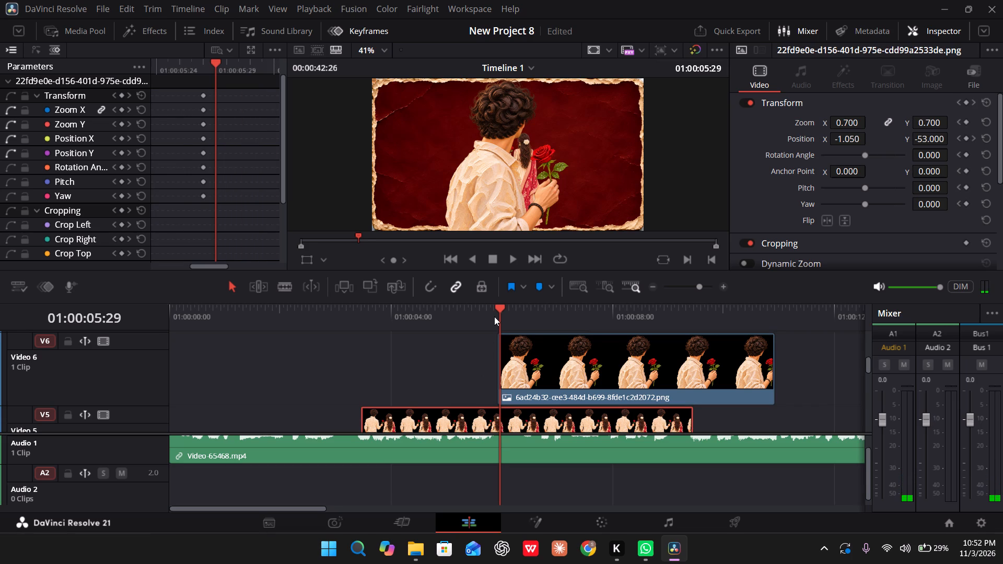
click(494, 316)
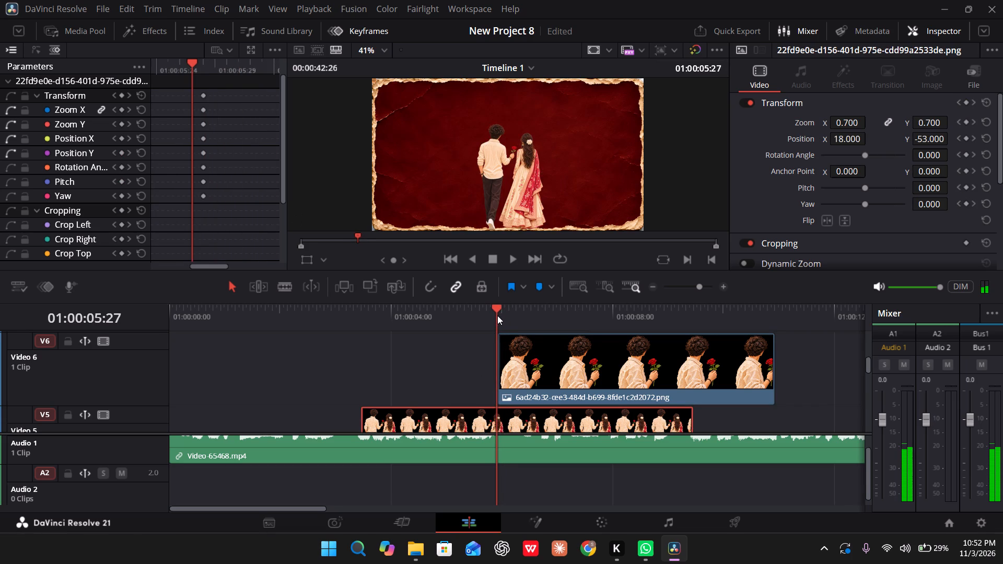
click(497, 315)
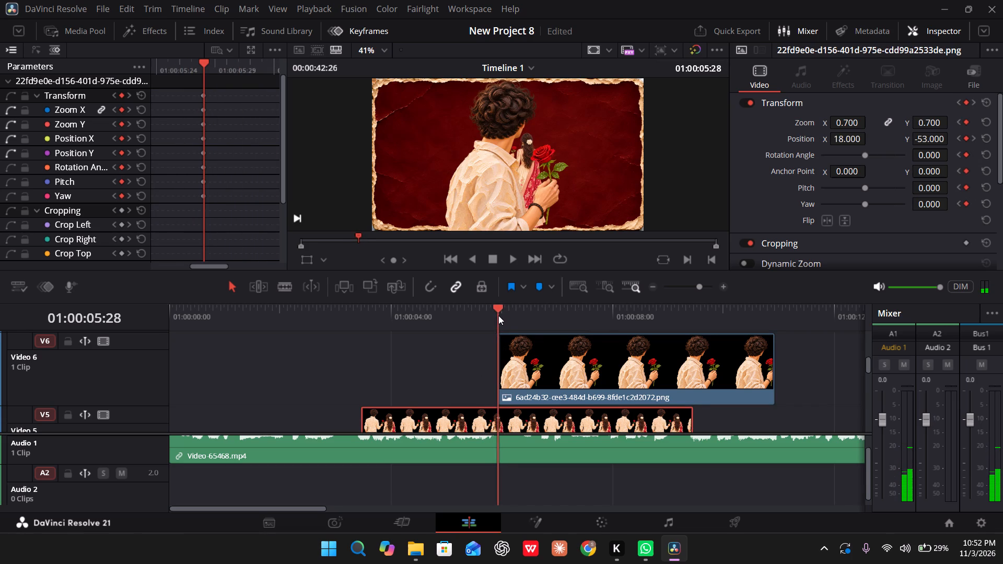
click(530, 351)
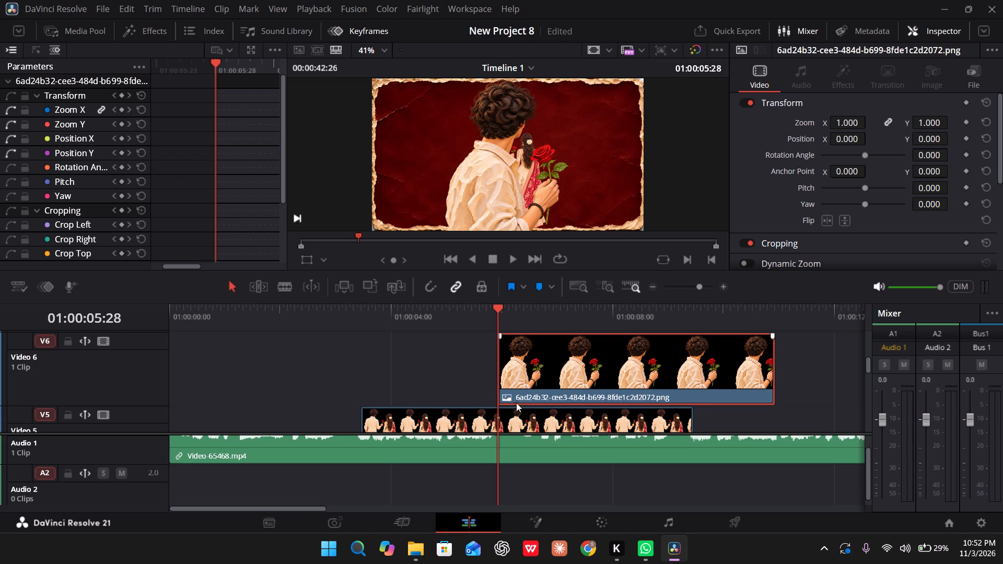
click(515, 409)
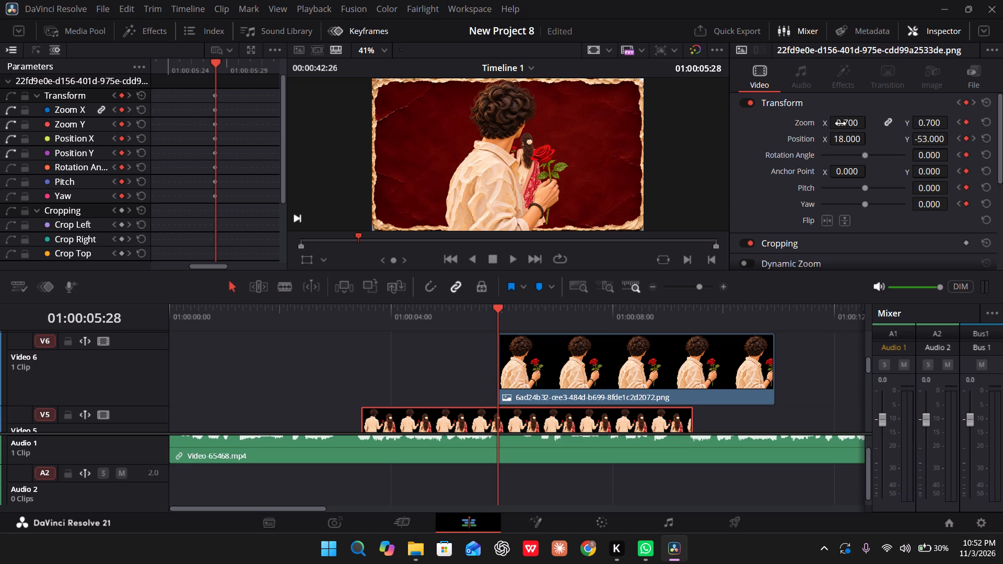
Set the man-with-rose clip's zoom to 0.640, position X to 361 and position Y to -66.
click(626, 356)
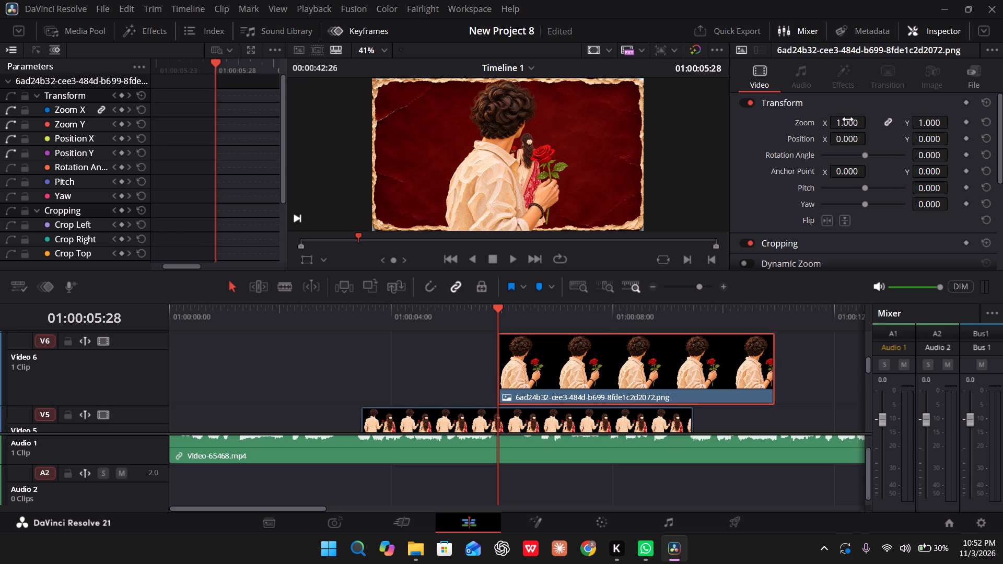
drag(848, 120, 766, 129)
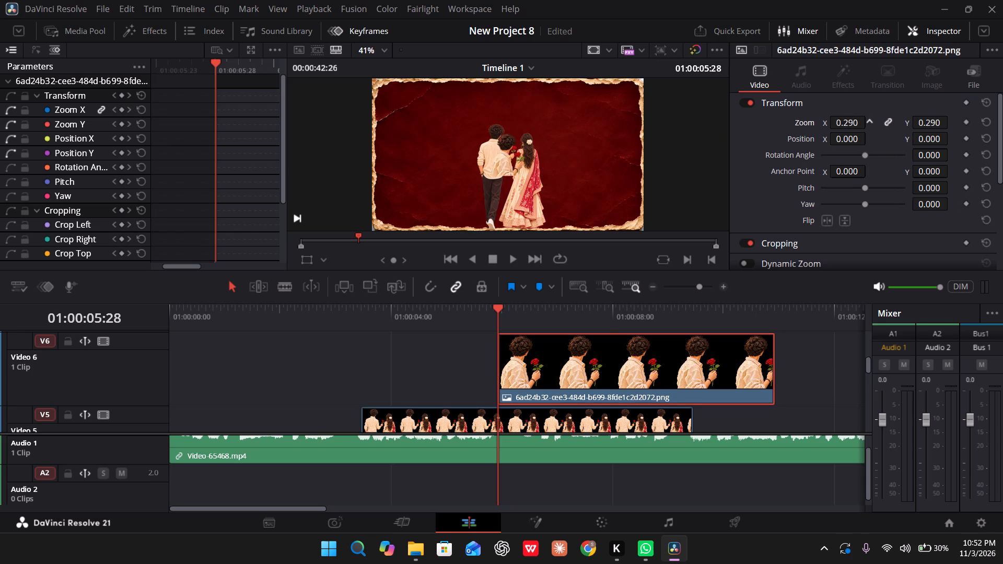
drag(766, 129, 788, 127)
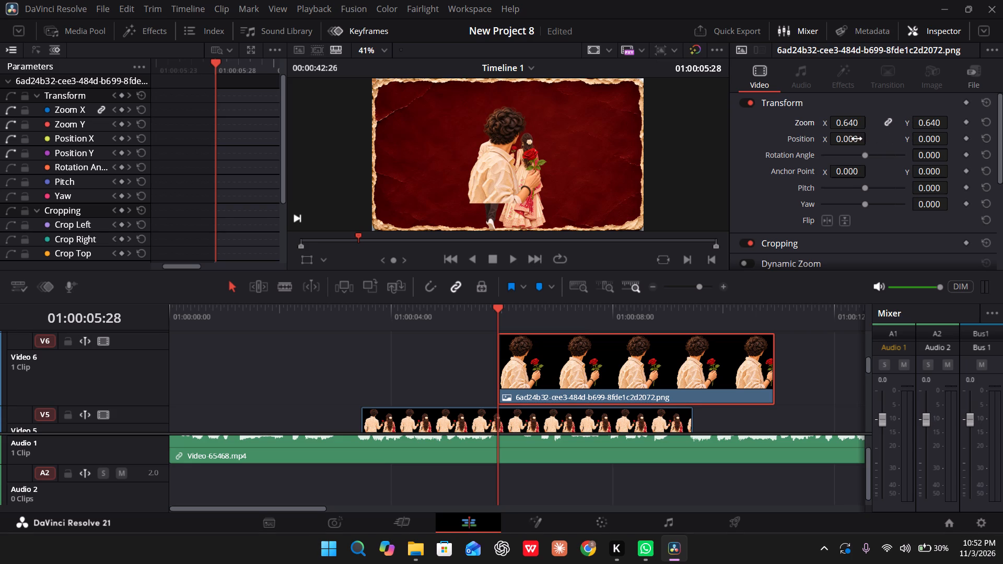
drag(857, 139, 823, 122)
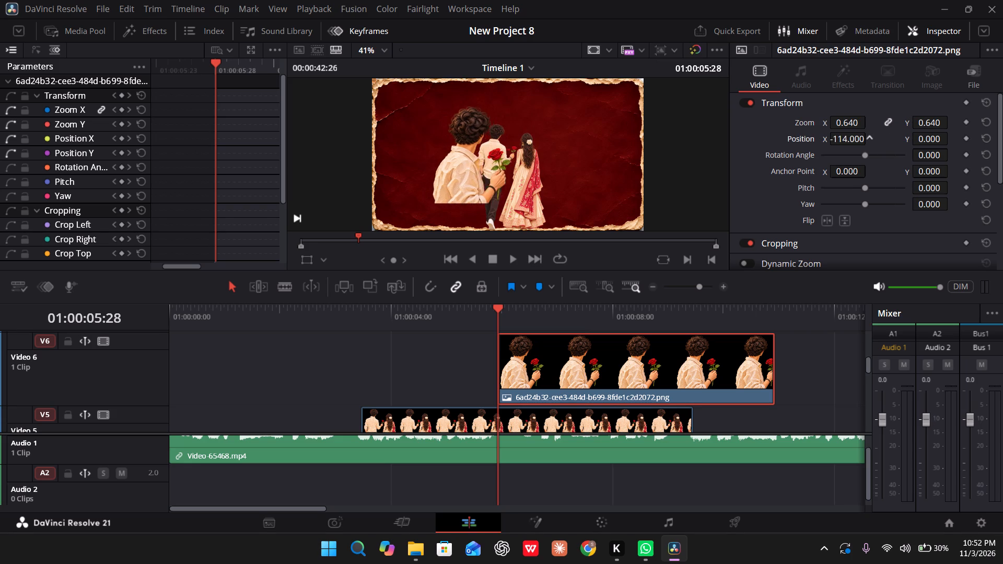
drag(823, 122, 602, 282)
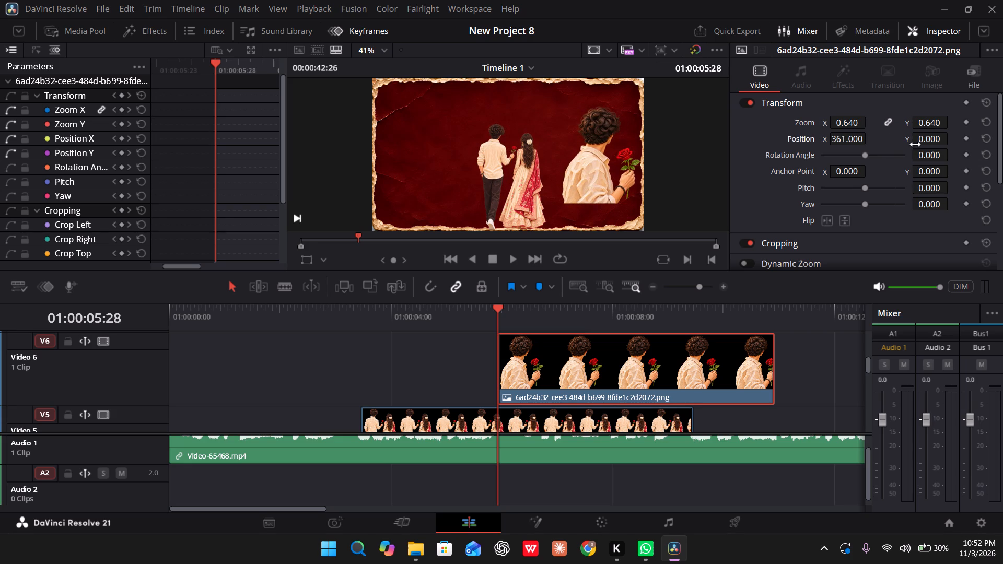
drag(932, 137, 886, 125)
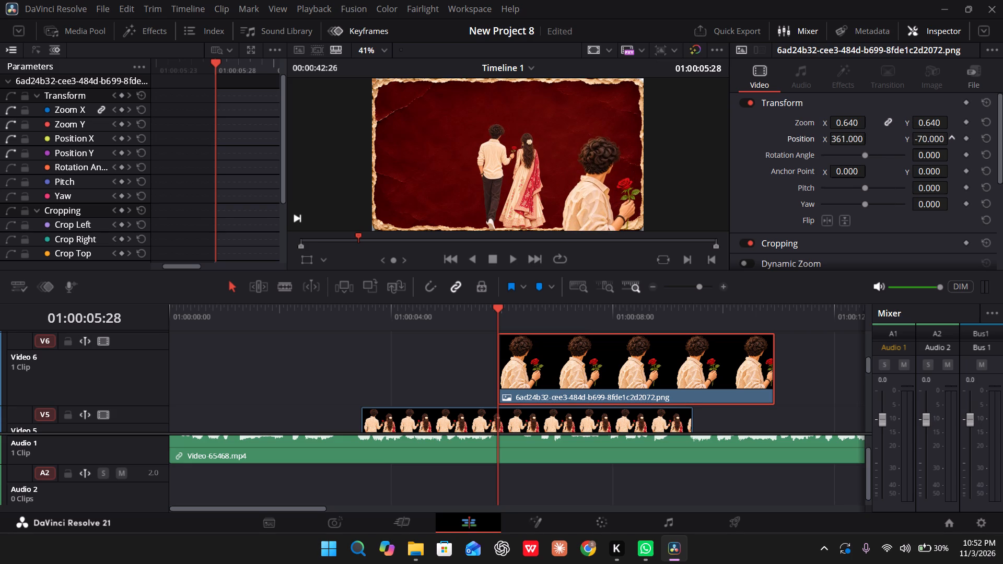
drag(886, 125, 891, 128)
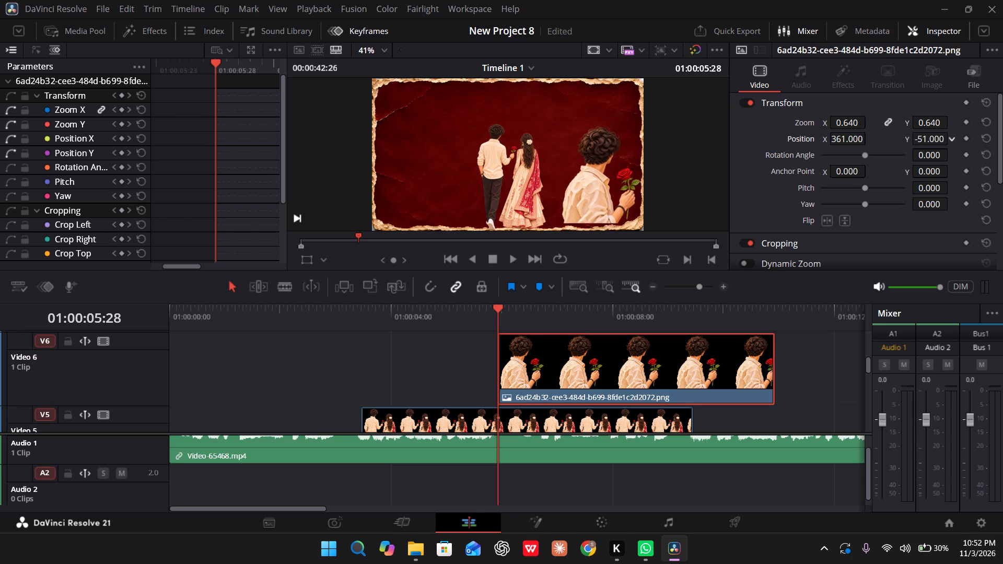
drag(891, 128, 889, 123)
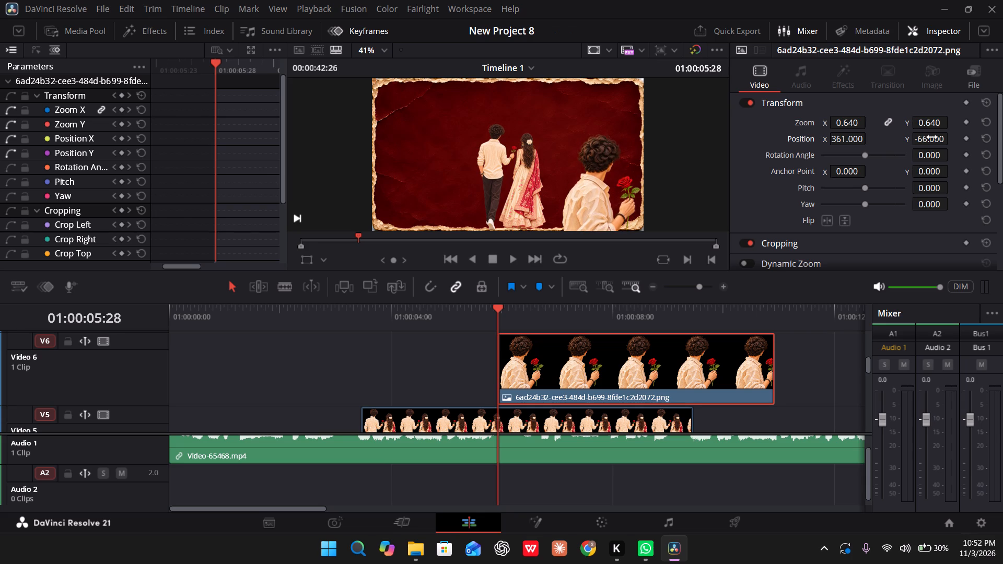
Delete the man-with-rose clip from Video 6.
click(619, 207)
click(583, 368)
key(BackSpace)
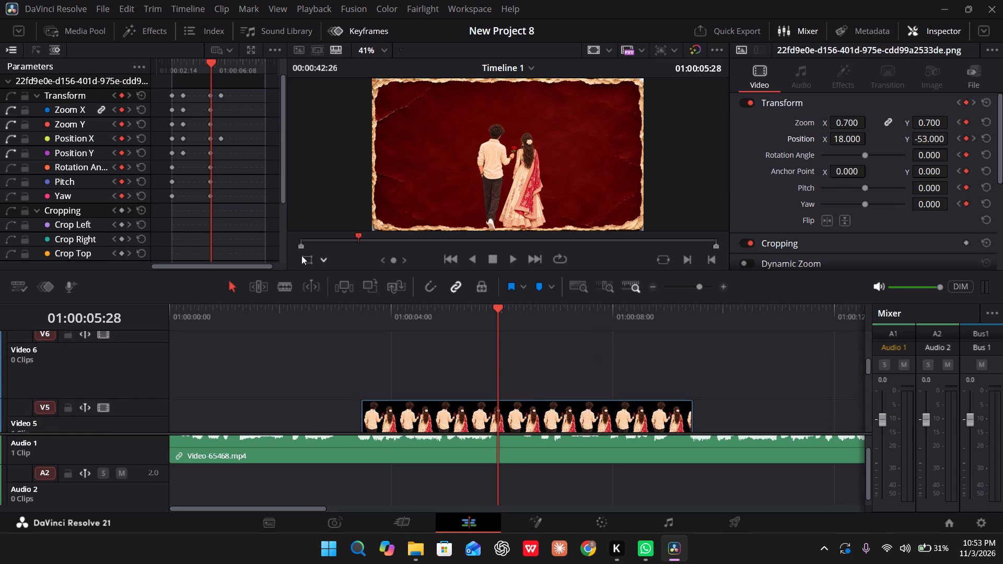
Add the sunflower image from the Media Pool to Video 6, starting at 01:00:05:28.
click(79, 27)
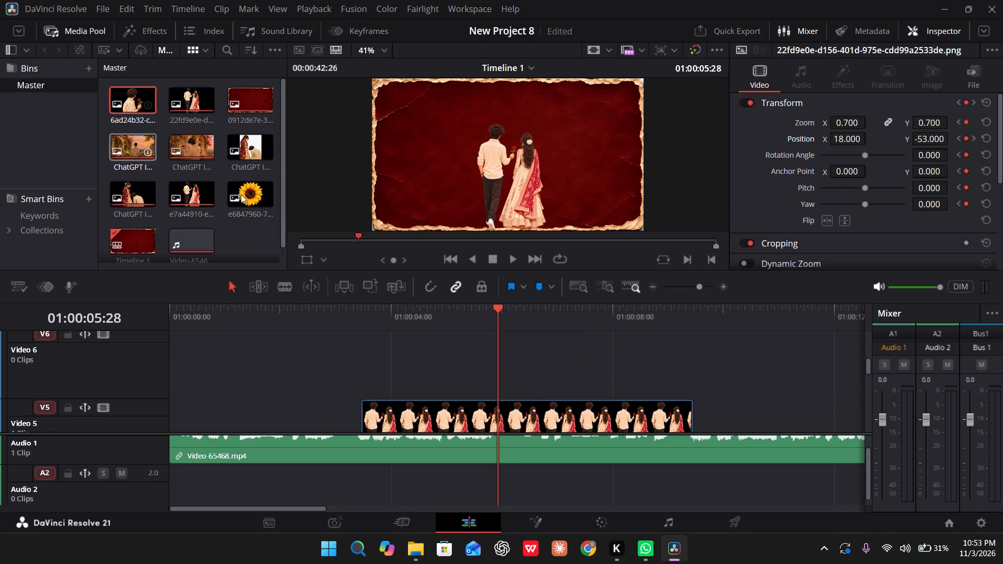
drag(248, 193, 492, 351)
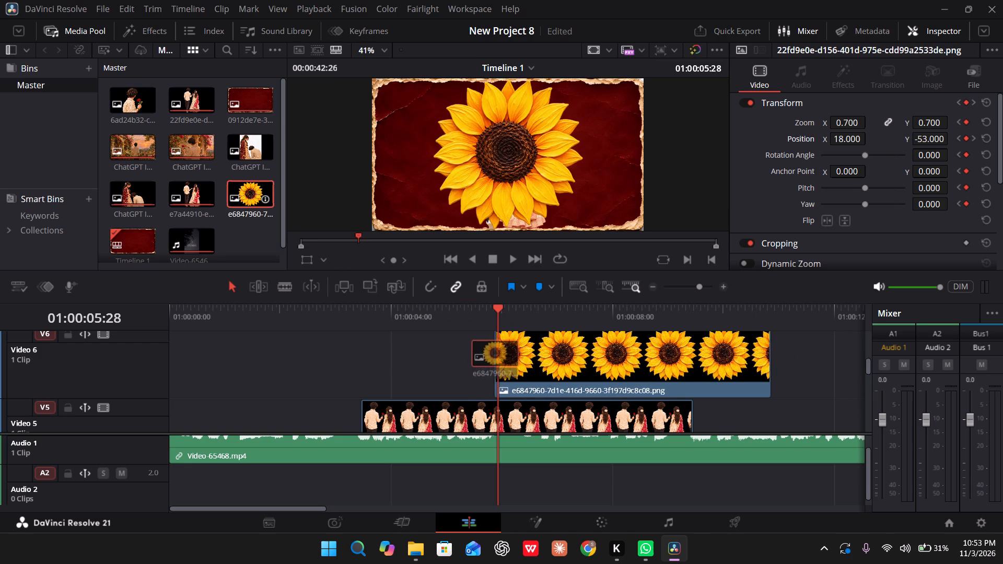
drag(492, 351, 497, 355)
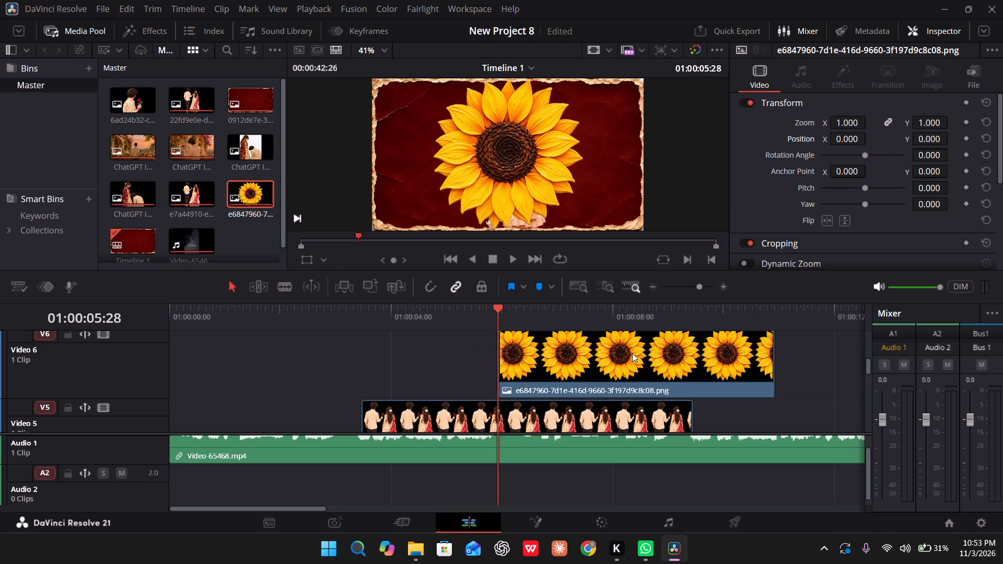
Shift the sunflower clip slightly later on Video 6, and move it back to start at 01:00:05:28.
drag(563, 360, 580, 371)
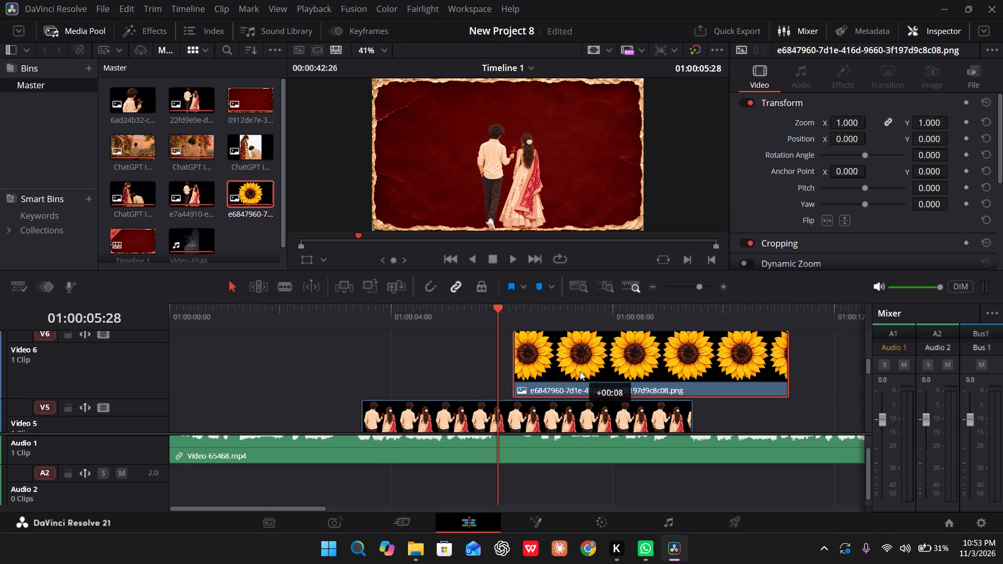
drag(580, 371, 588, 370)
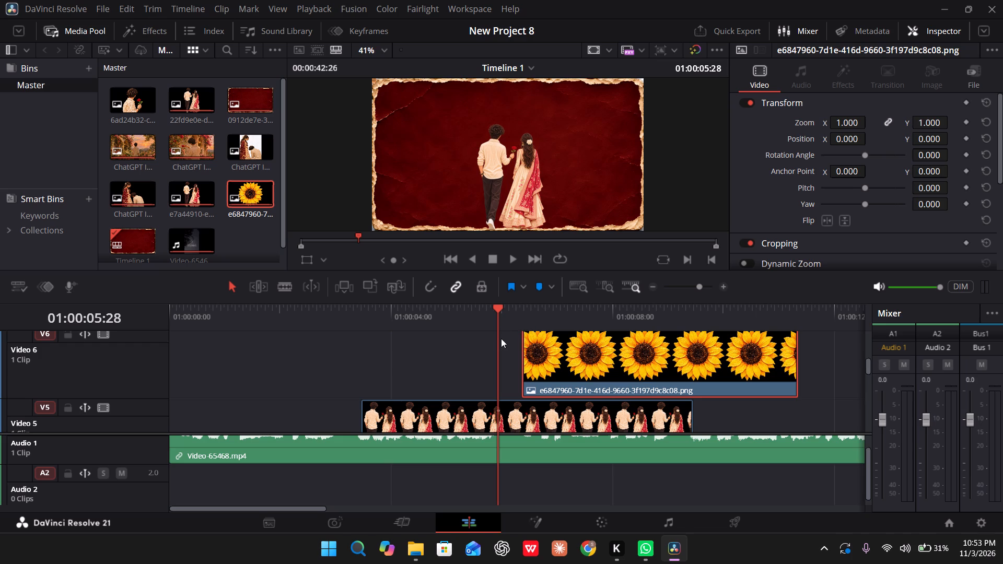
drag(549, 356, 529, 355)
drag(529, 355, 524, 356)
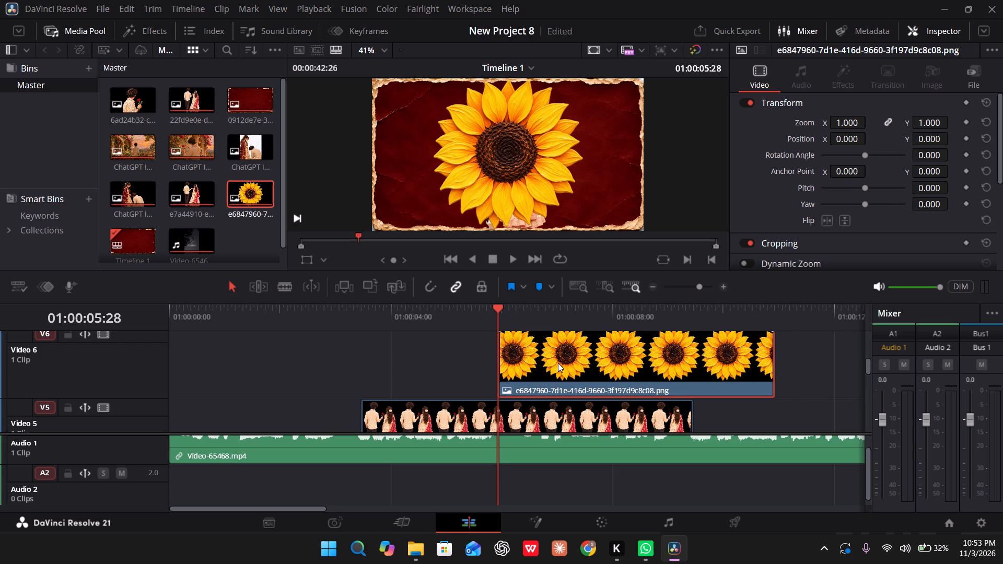
Free Video 7 by moving its couple clip up to Video 8 and the kneeling-man clip up above Video 9.
scroll(558, 363, up, 2)
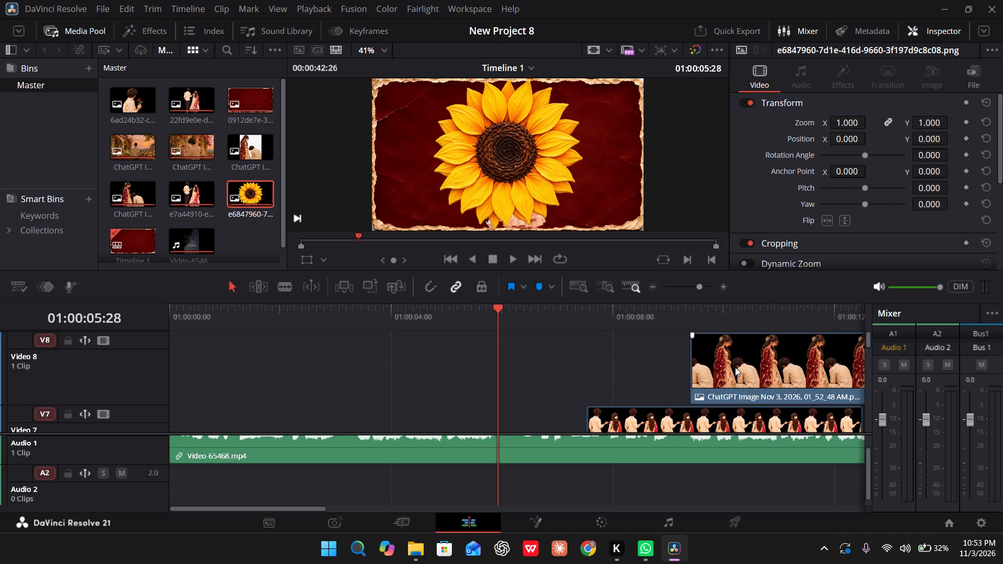
drag(735, 367, 732, 322)
scroll(713, 383, down, 1)
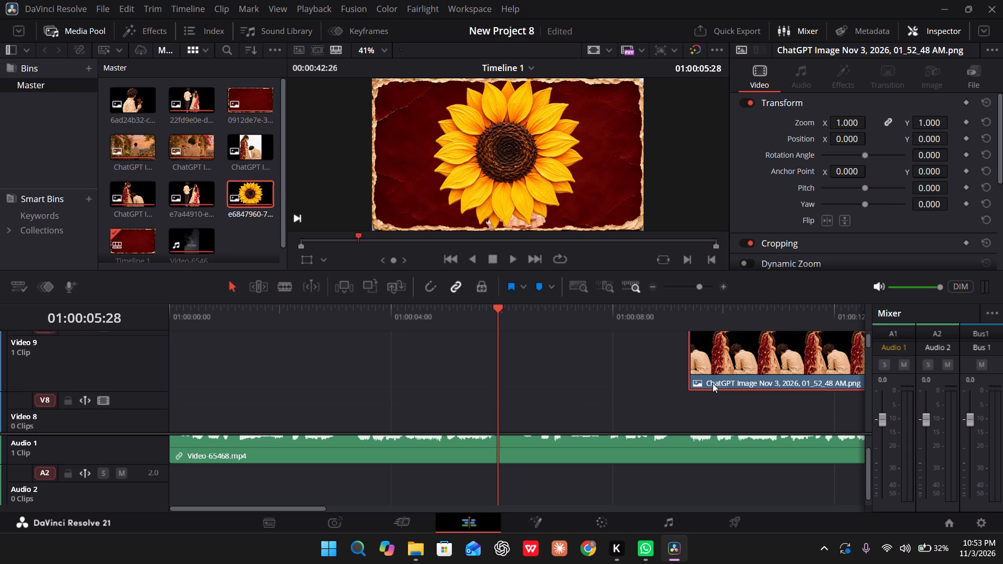
scroll(713, 383, down, 1)
drag(712, 417, 707, 385)
scroll(707, 385, up, 1)
drag(726, 358, 726, 357)
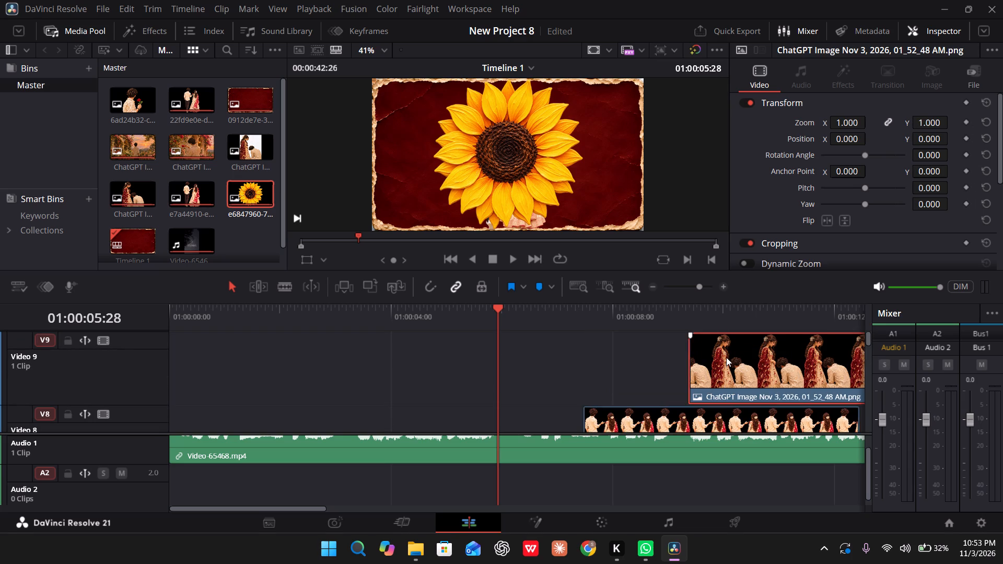
drag(726, 357, 720, 316)
scroll(716, 371, down, 1)
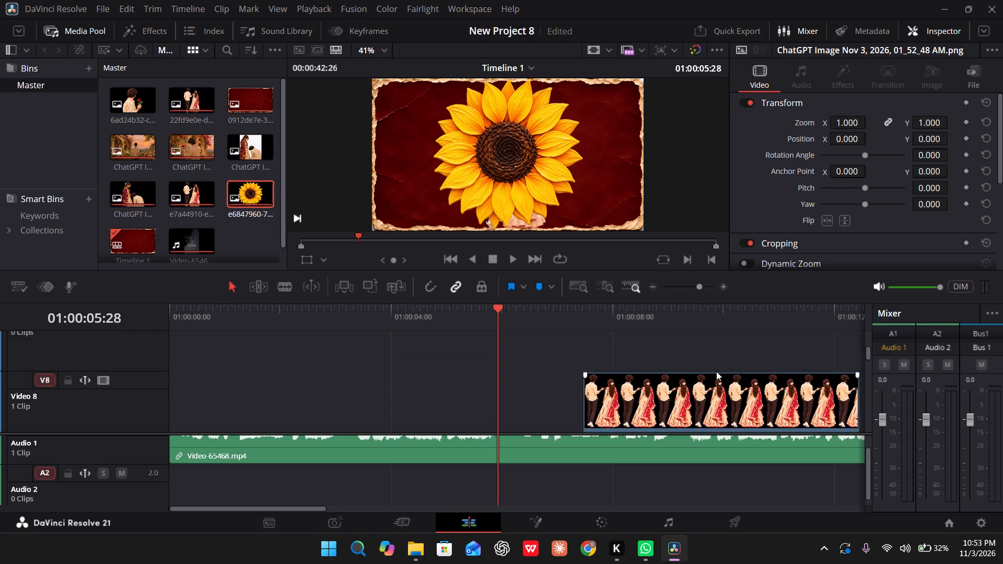
Add the red heart image from the edit raw video folder to Video 7, starting at about 01:00:05:29.
scroll(716, 371, down, 1)
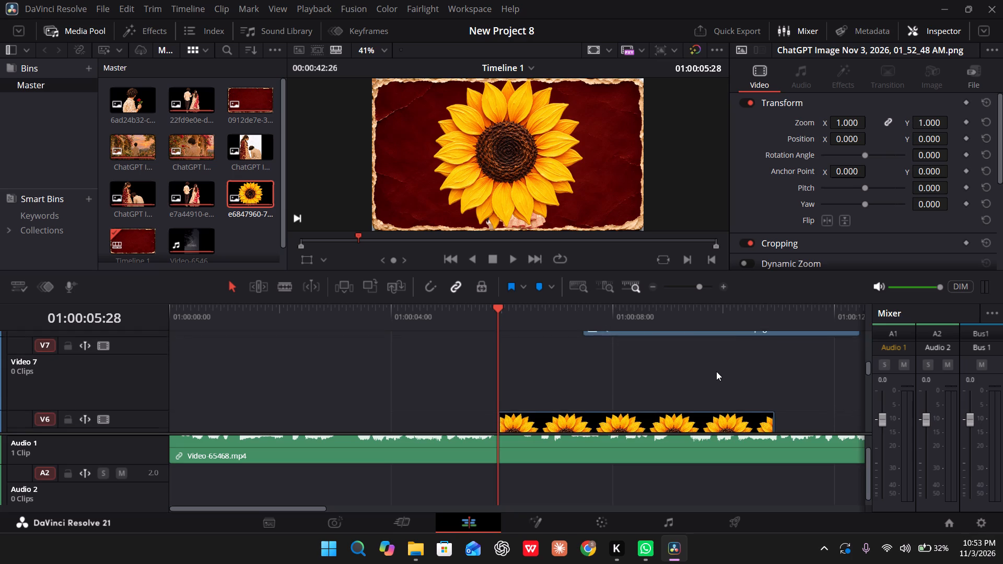
scroll(716, 371, down, 1)
scroll(561, 363, down, 1)
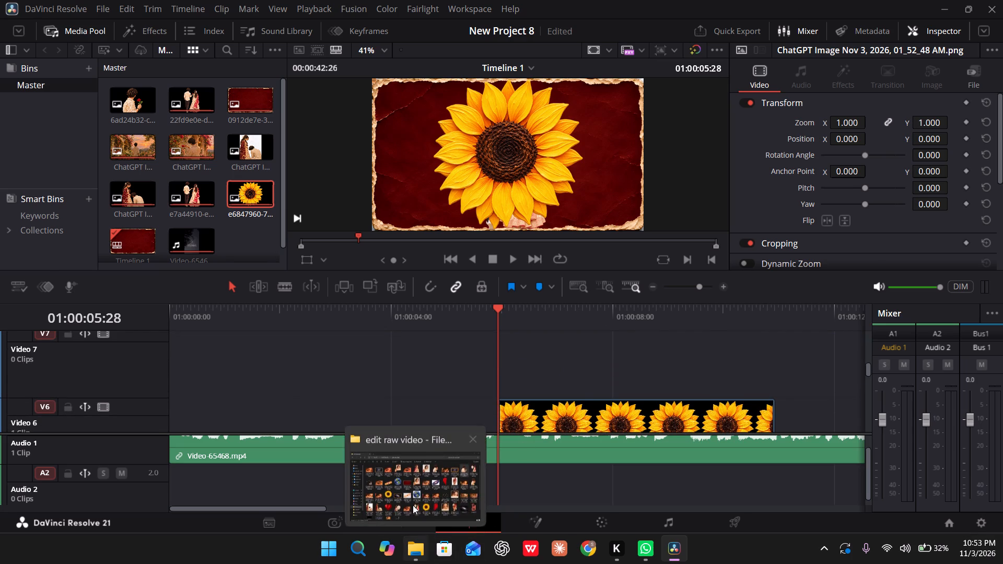
click(413, 501)
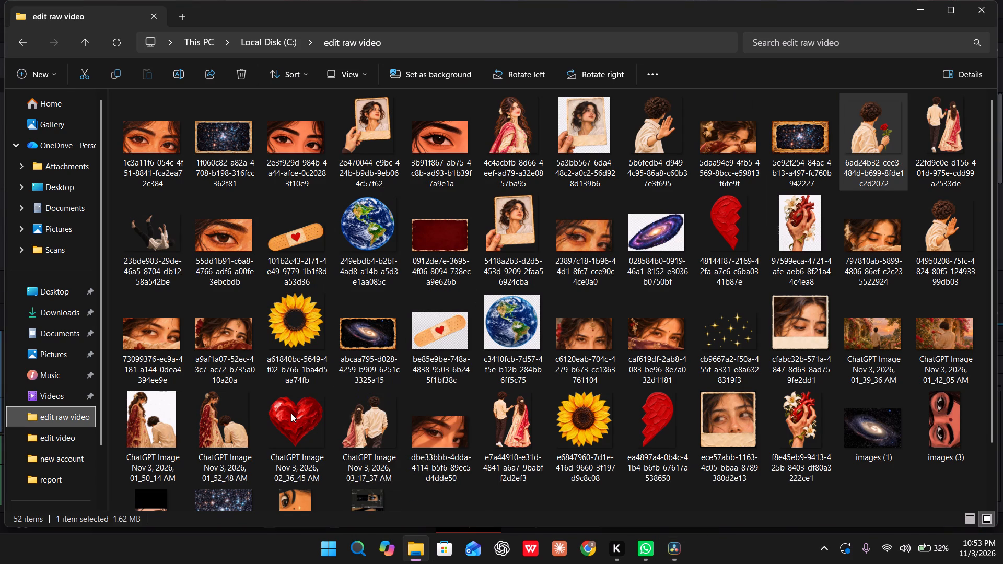
drag(291, 413, 554, 528)
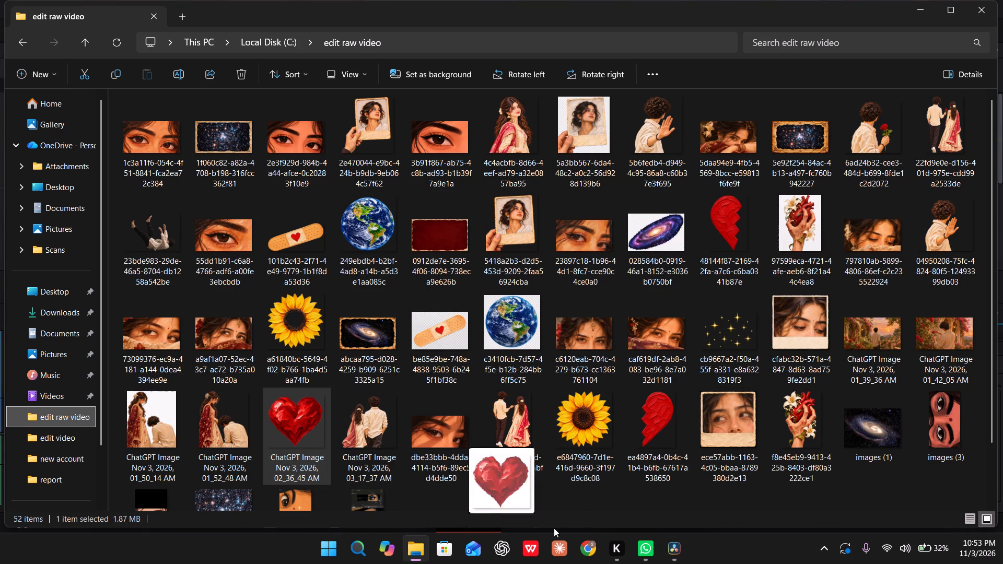
drag(554, 528, 524, 381)
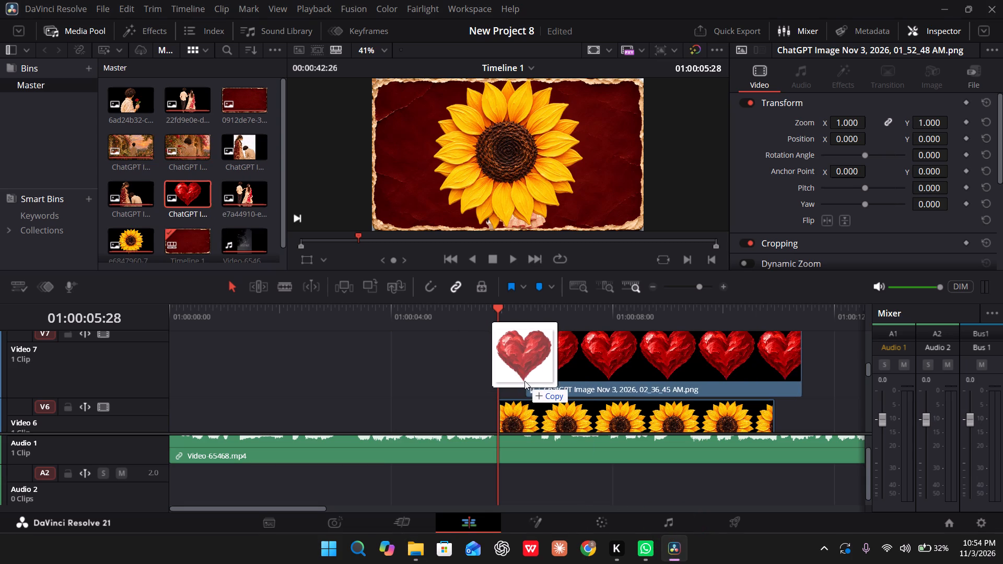
drag(524, 381, 500, 382)
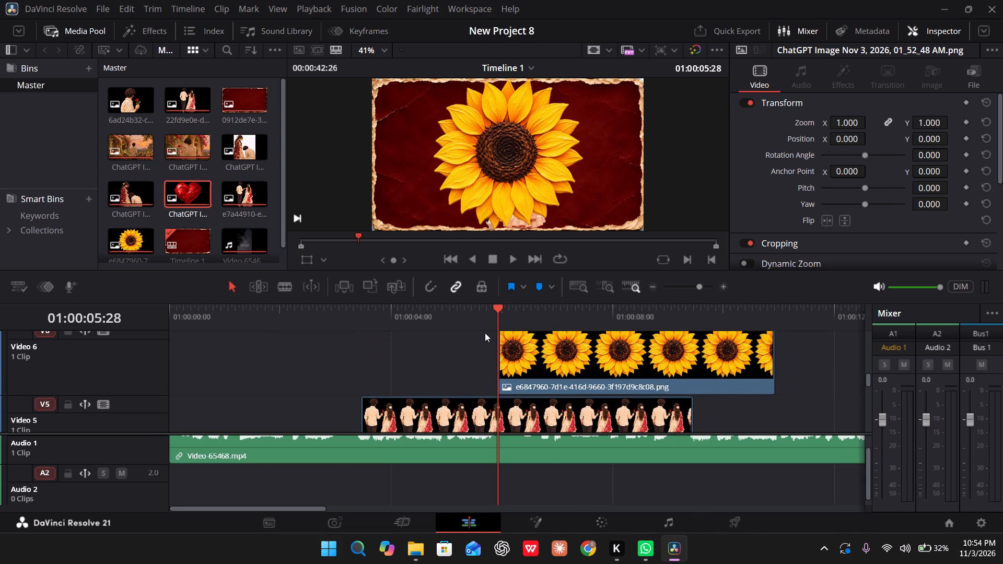
Check the frames around the start of the sunflower and heart, and show the keyframes of the couple clip on Video 5.
drag(486, 314, 497, 310)
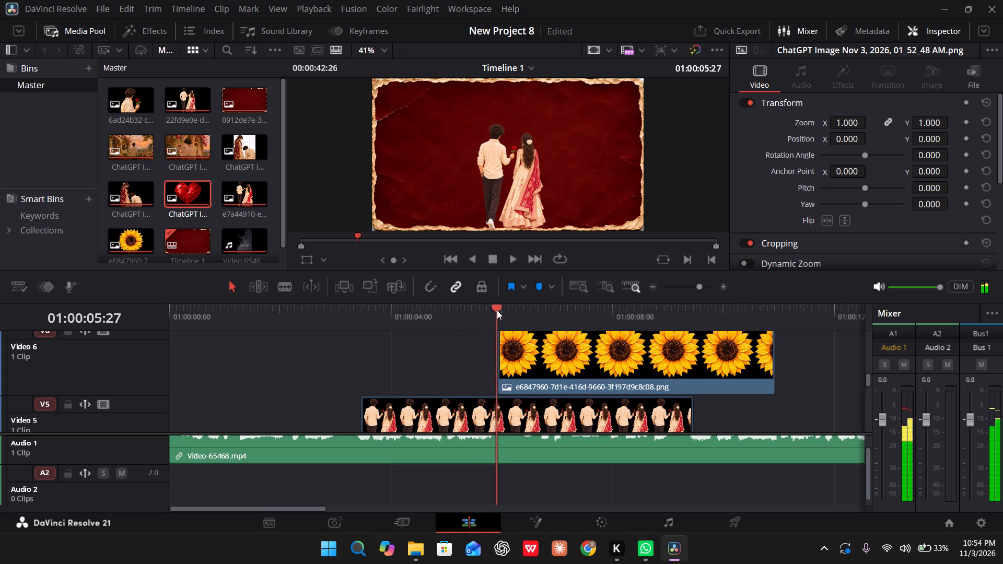
drag(497, 310, 501, 313)
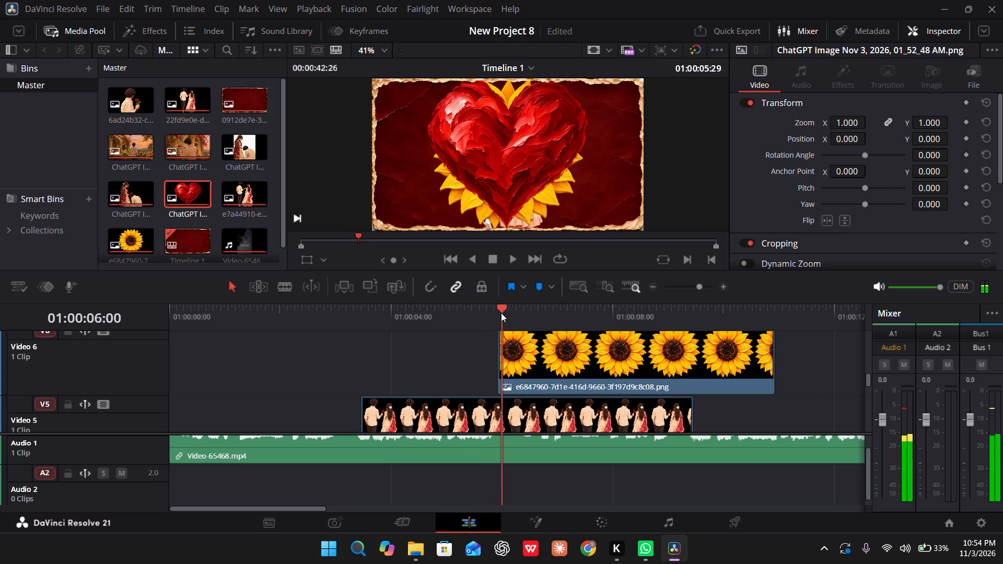
drag(501, 313, 499, 313)
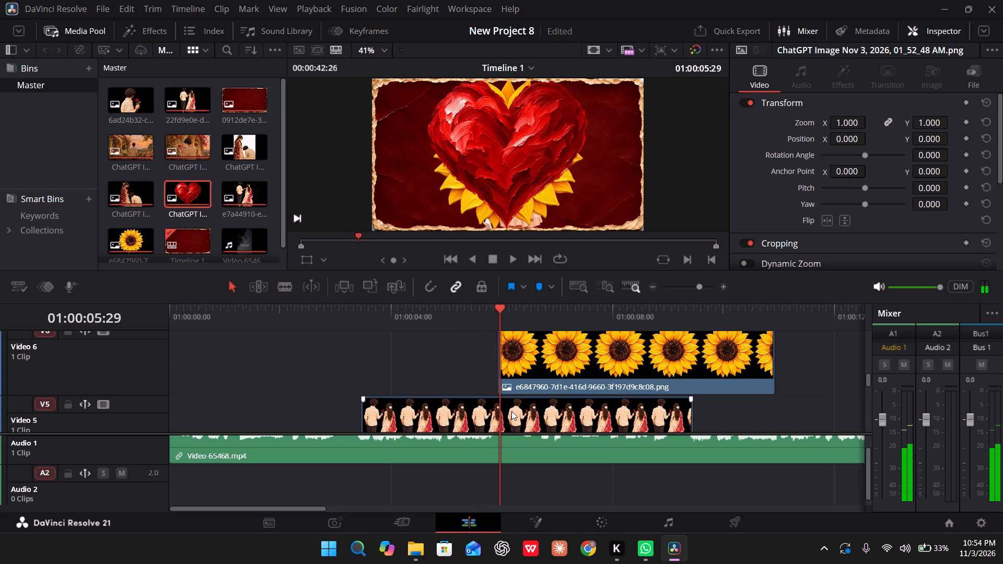
click(511, 411)
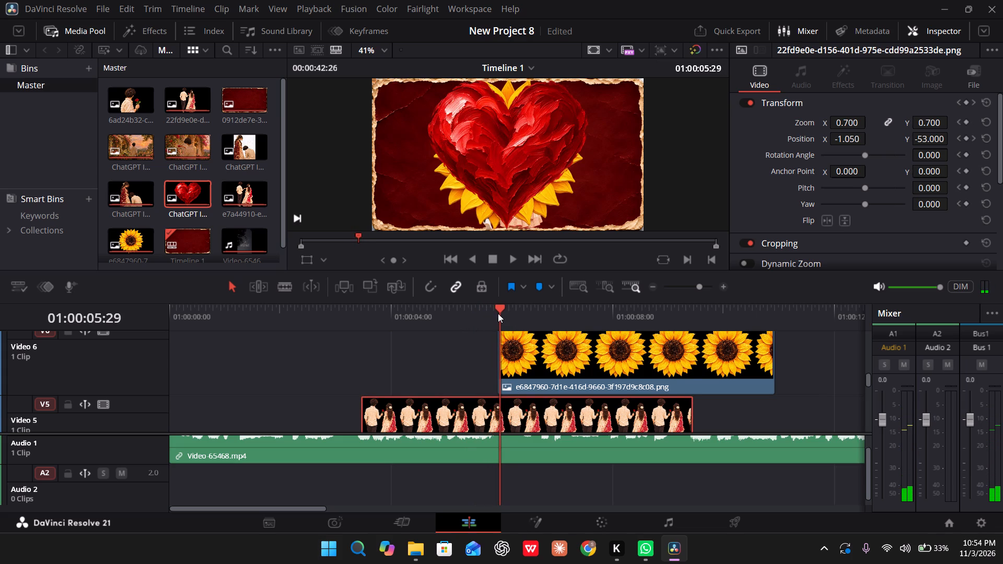
click(356, 29)
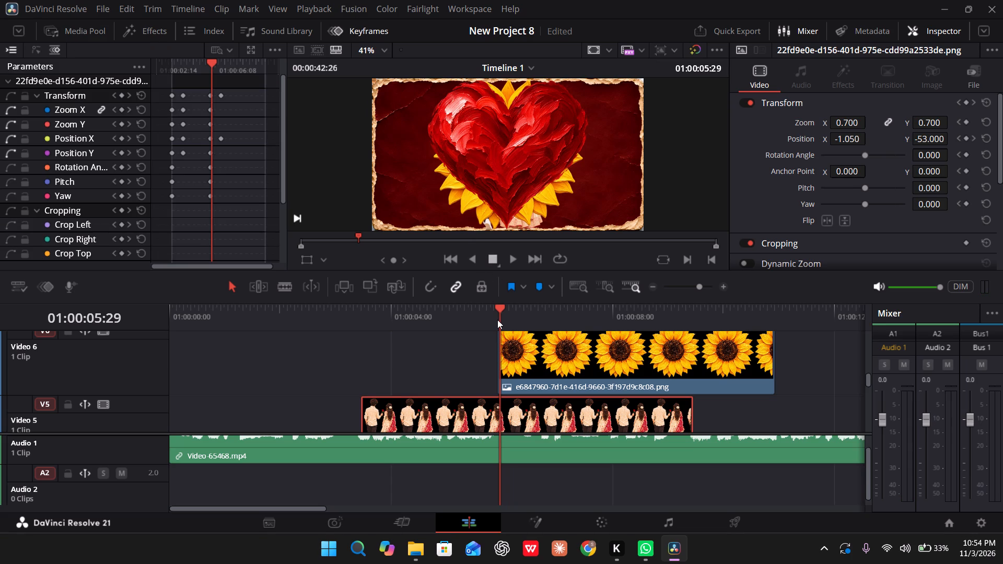
Move the sunflower clip on Video 6 one frame earlier, to start at 01:00:05:27.
drag(497, 320, 489, 316)
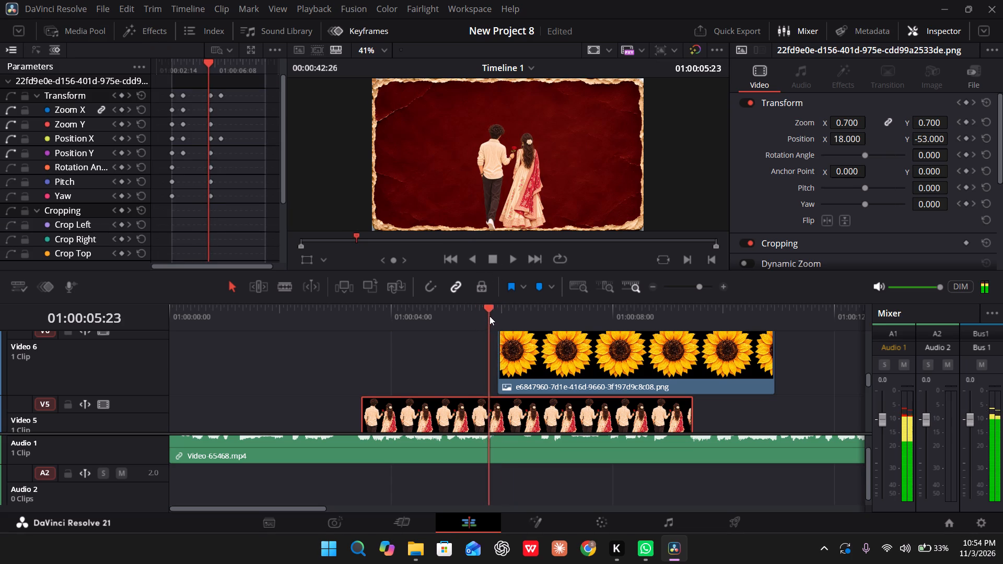
drag(489, 316, 496, 314)
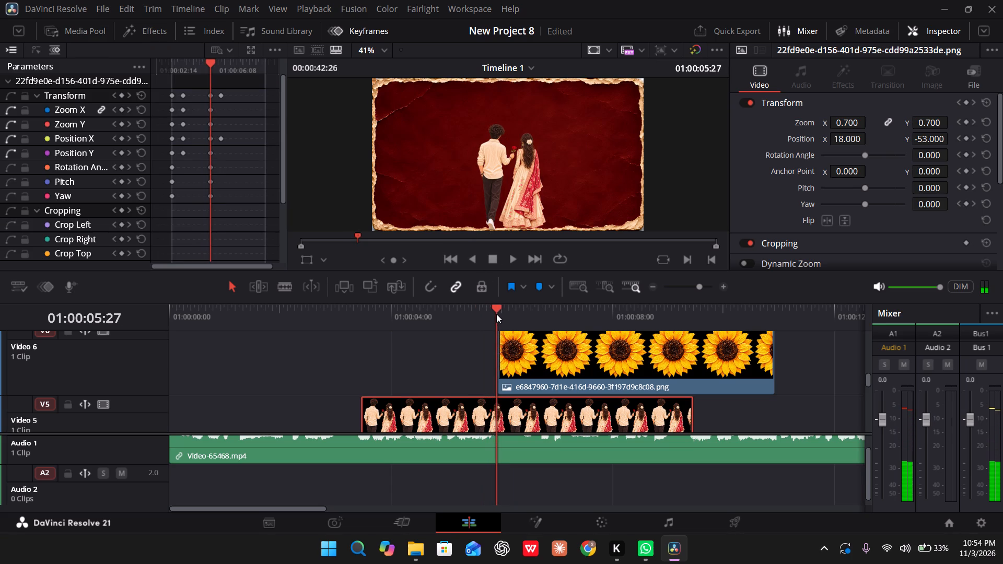
click(535, 358)
click(535, 358)
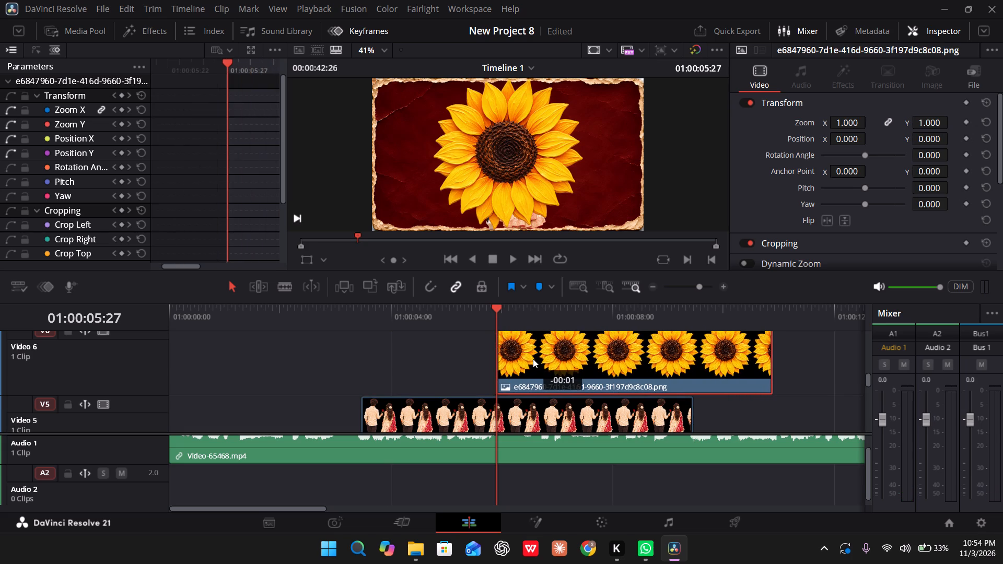
Move the couple clip on Video 5 one frame earlier, bringing its transform keyframes onto 01:00:05:27.
click(543, 409)
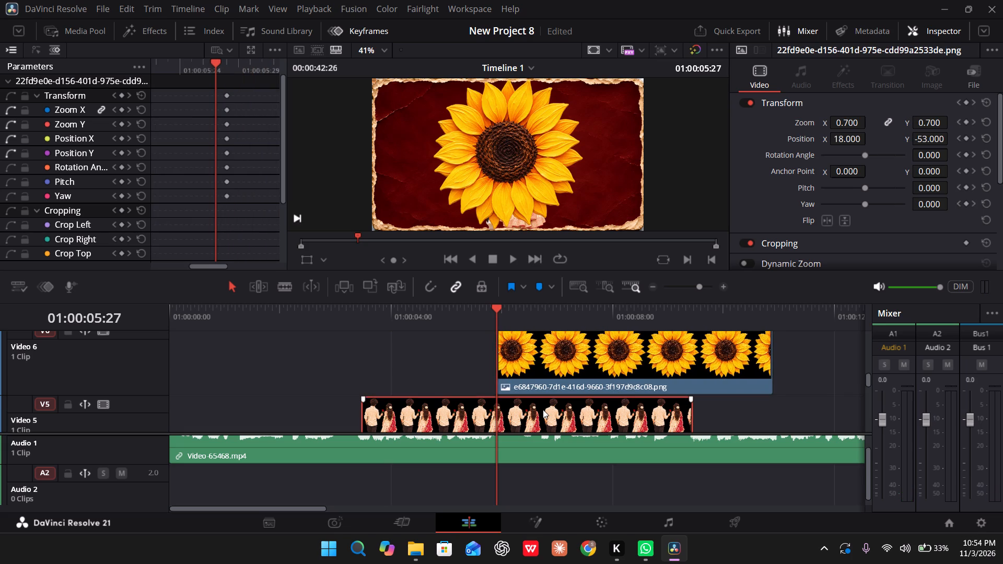
click(543, 409)
click(538, 403)
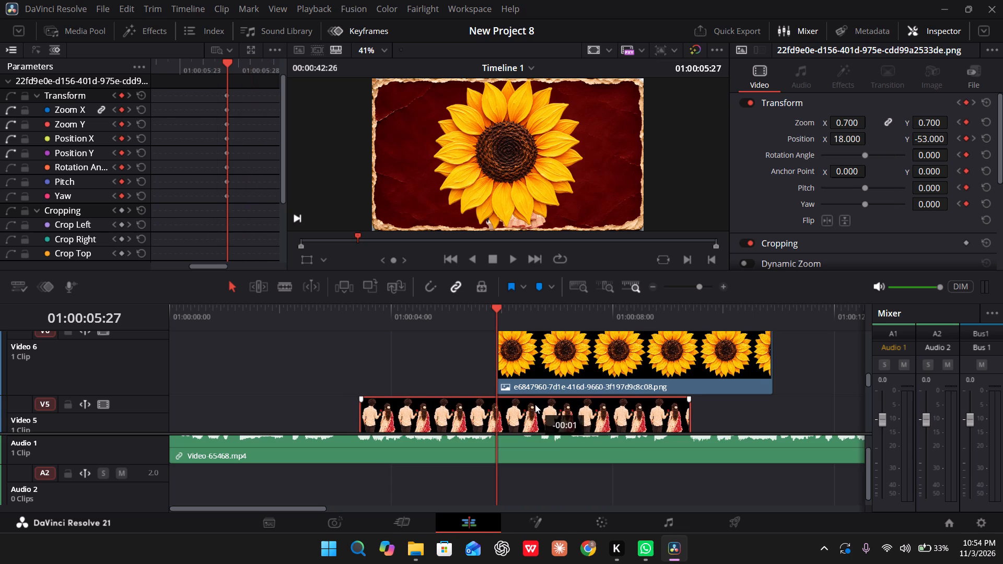
Turn on snapping and align the heart clip on Video 7 with the sunflower's start at 01:00:05:27.
click(548, 371)
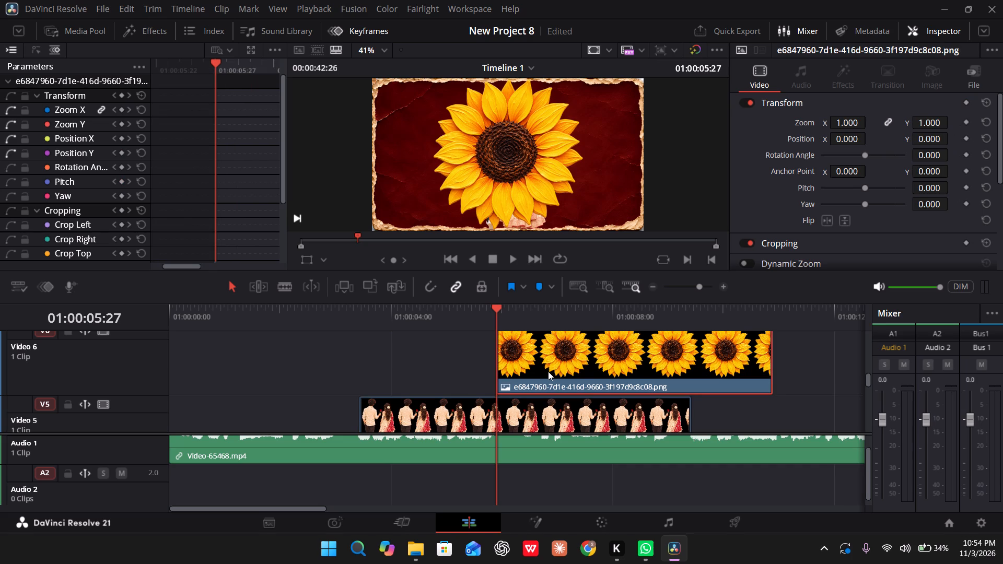
scroll(538, 380, up, 1)
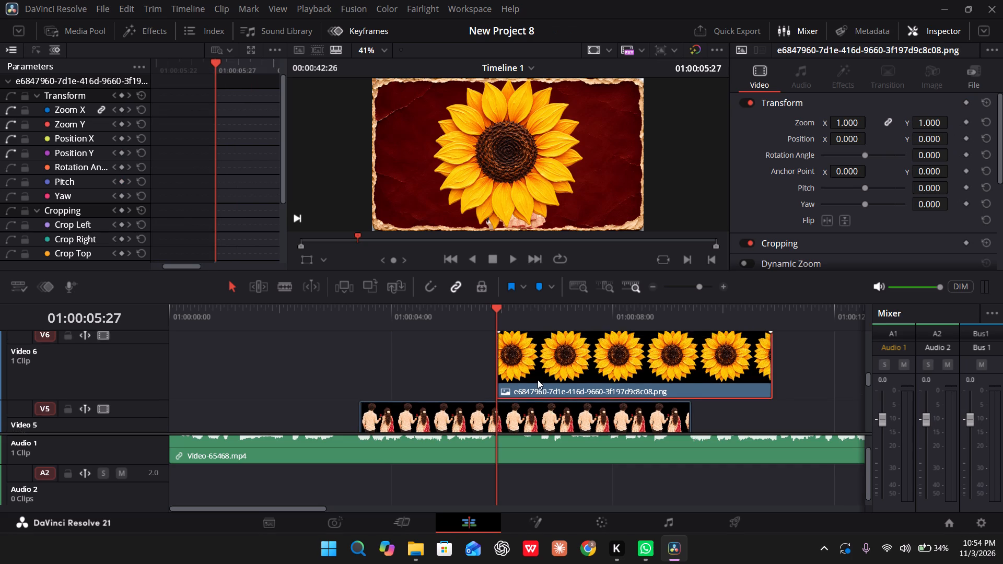
scroll(538, 380, up, 1)
click(427, 286)
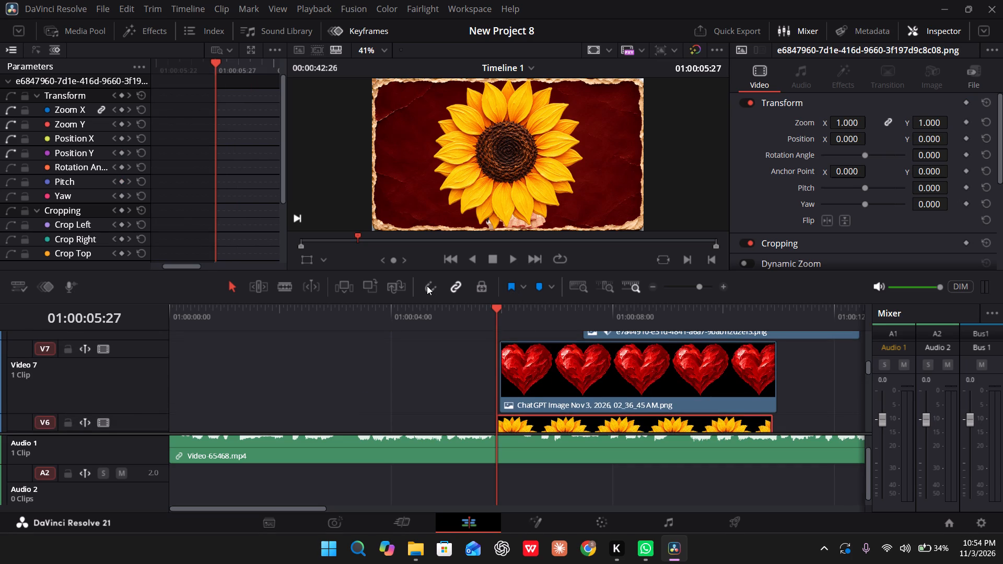
drag(579, 379, 571, 380)
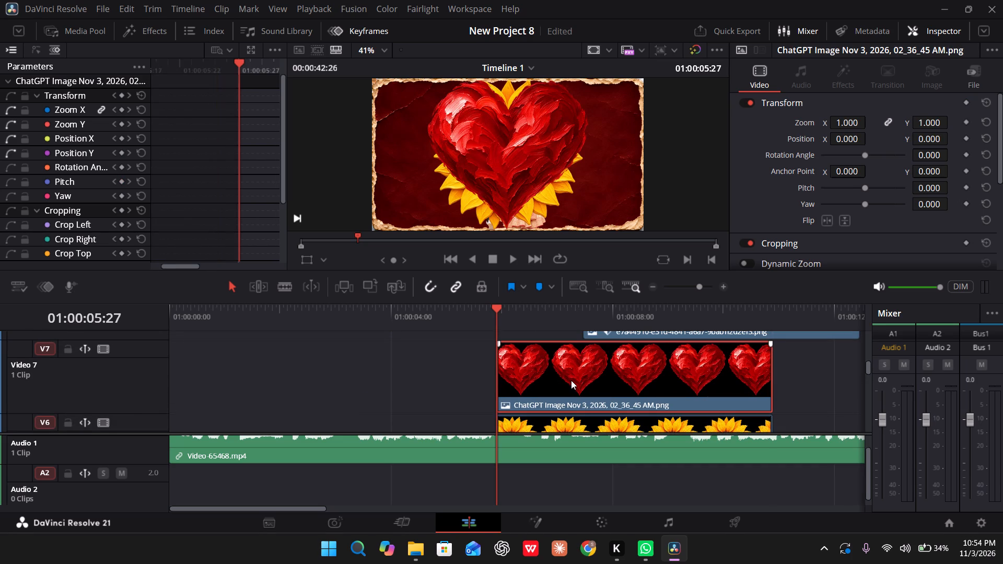
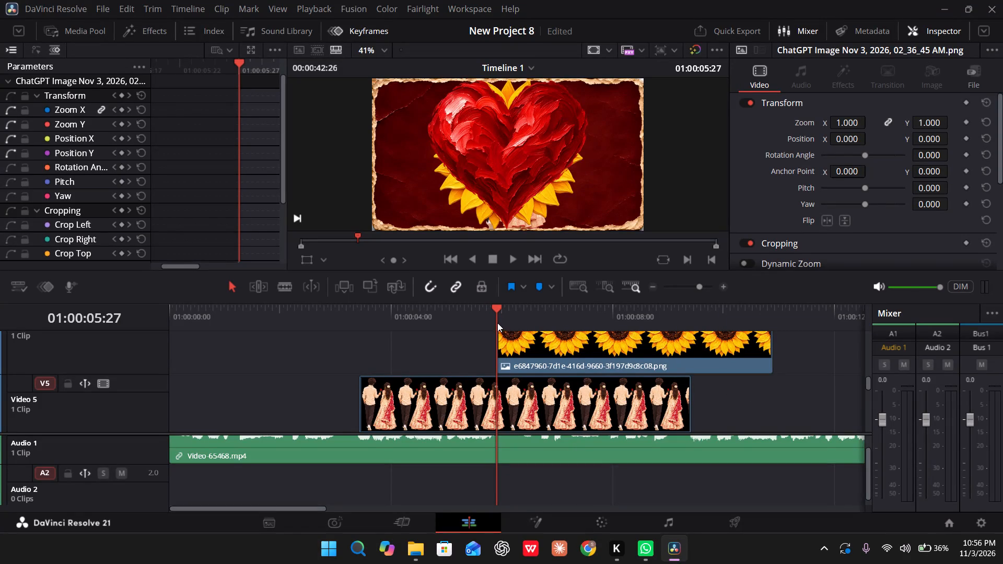
Scale the heart clip on Video 7 down to a zoom of 0.390 and shift its Position X to -2.000.
click(522, 352)
scroll(522, 352, up, 1)
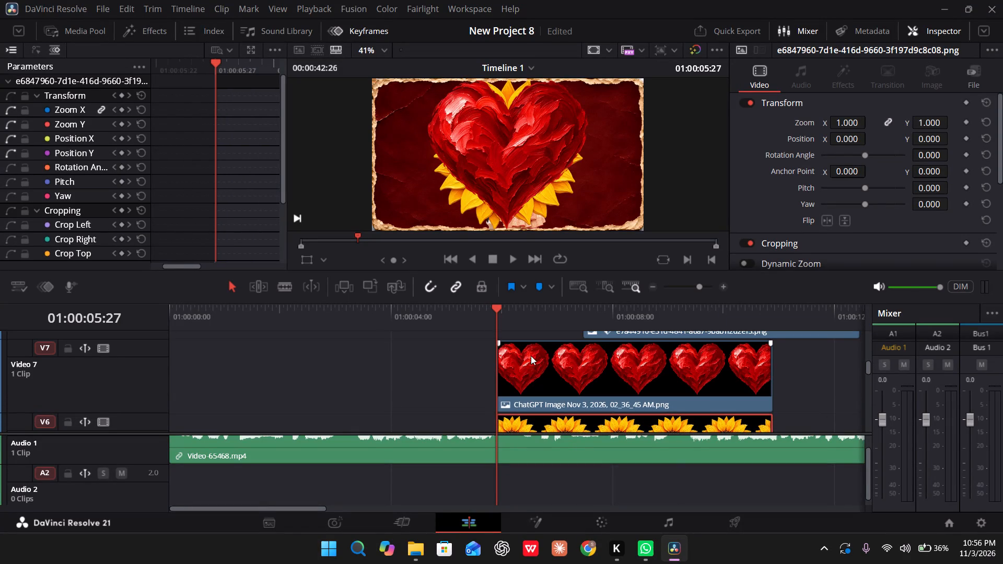
click(615, 372)
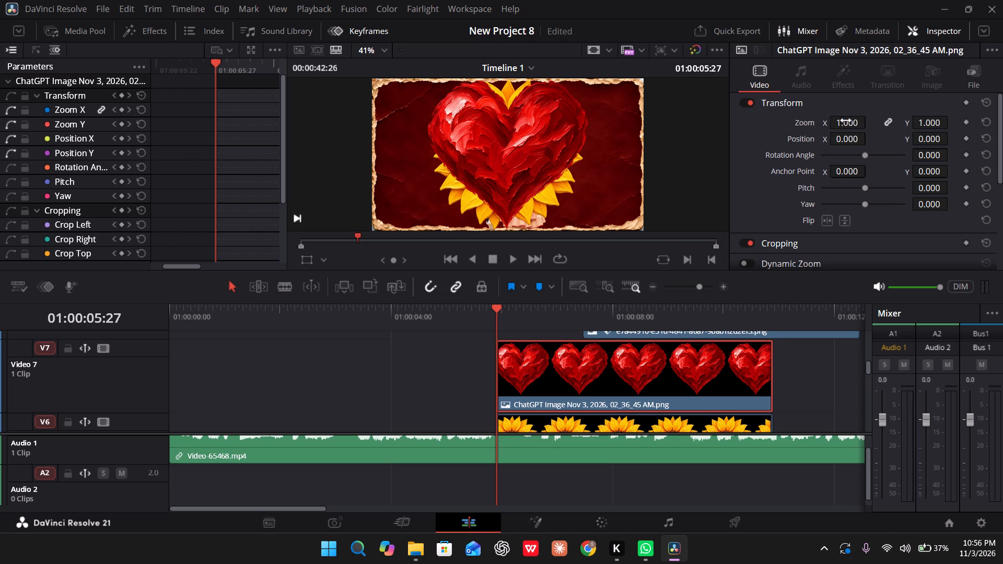
drag(845, 121, 806, 120)
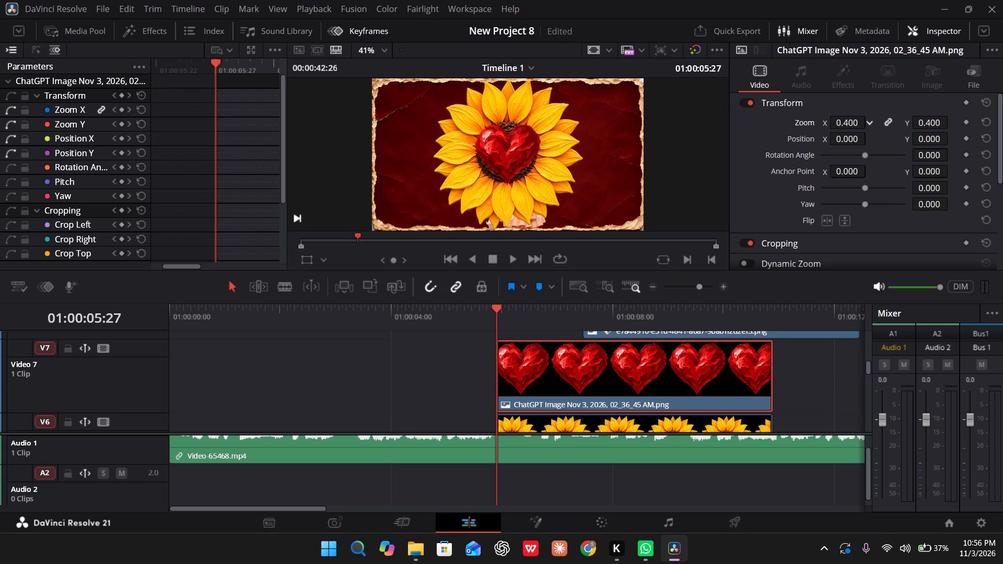
drag(806, 120, 805, 121)
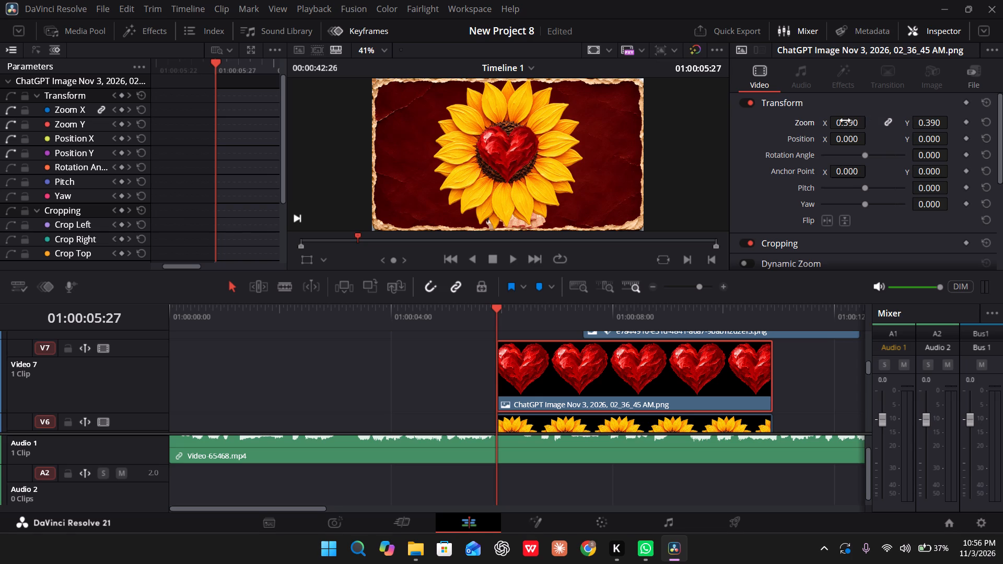
click(842, 144)
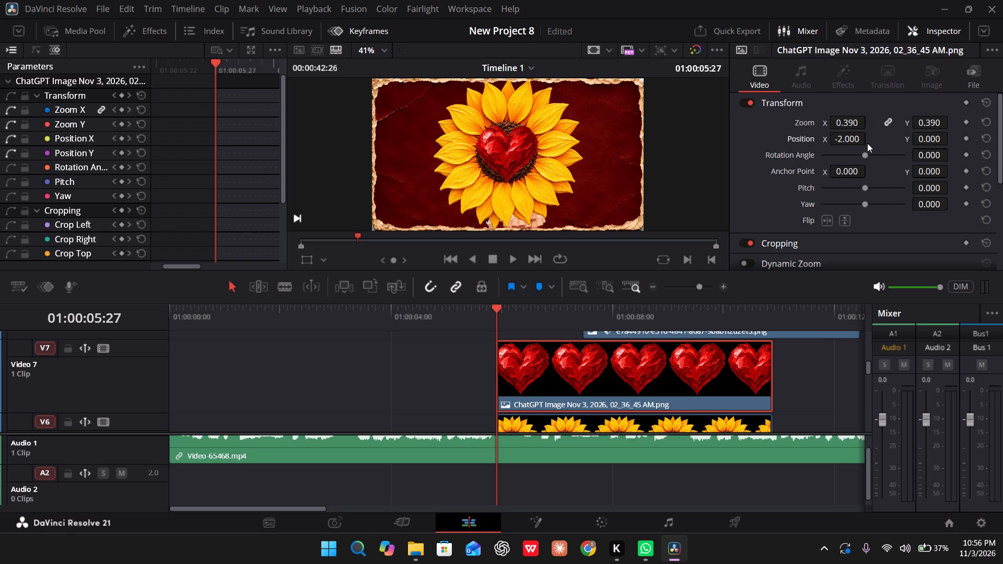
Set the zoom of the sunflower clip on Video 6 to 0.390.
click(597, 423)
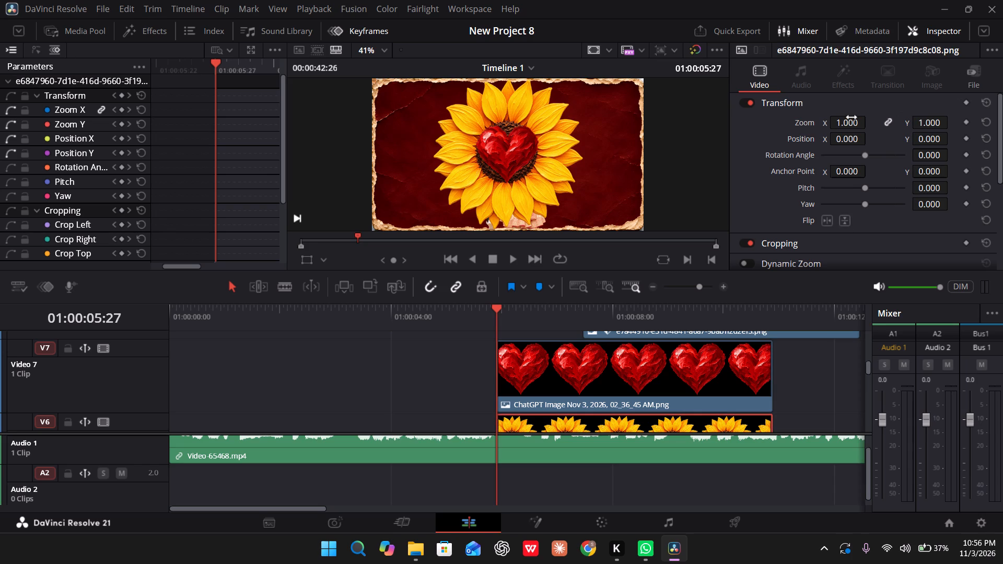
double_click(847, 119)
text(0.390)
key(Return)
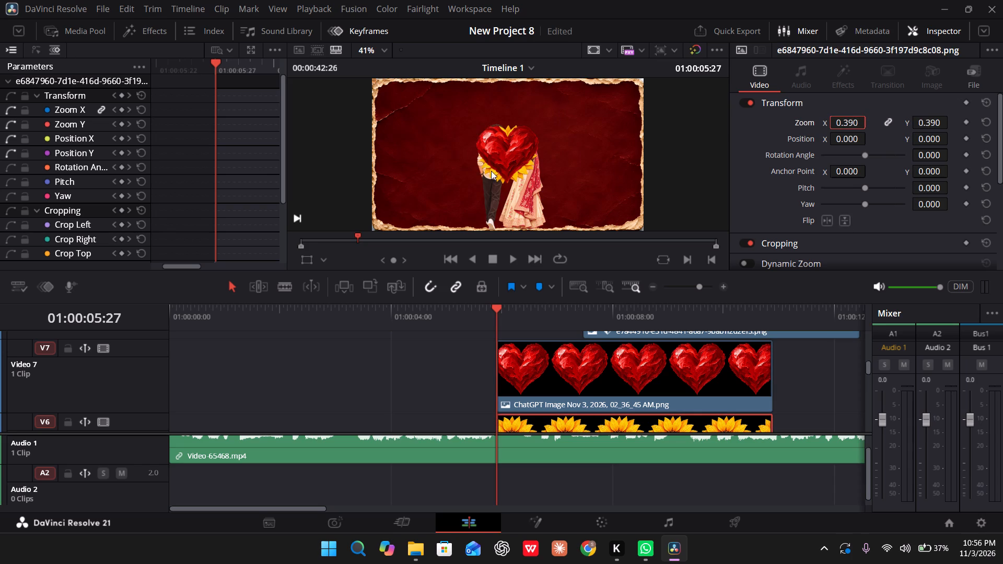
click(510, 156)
Shrink the heart clip on Video 7 to a zoom of 0.010.
click(569, 364)
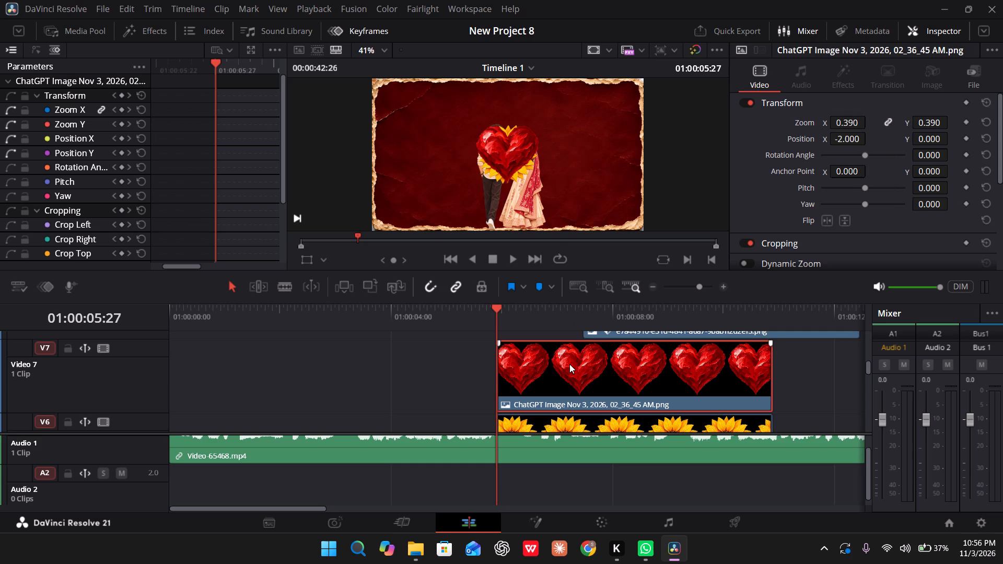
drag(841, 121, 815, 123)
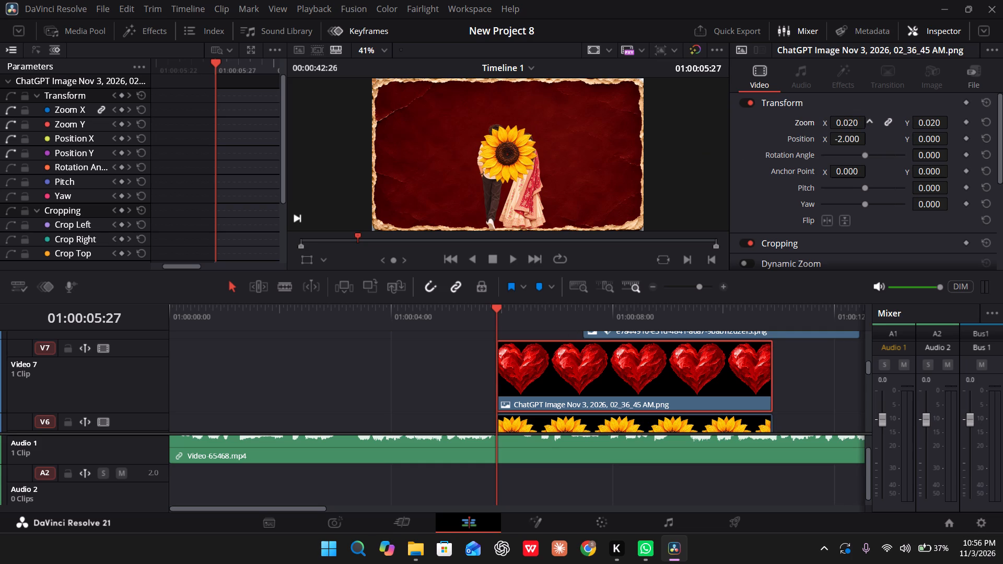
drag(815, 123, 814, 123)
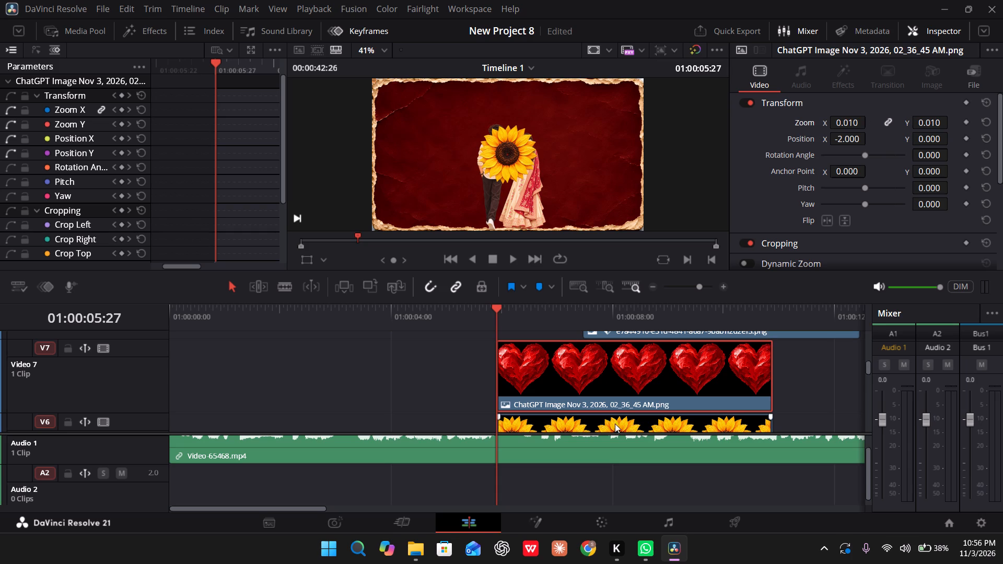
Shrink the sunflower clip on Video 6 to a zoom of 0.010.
click(611, 416)
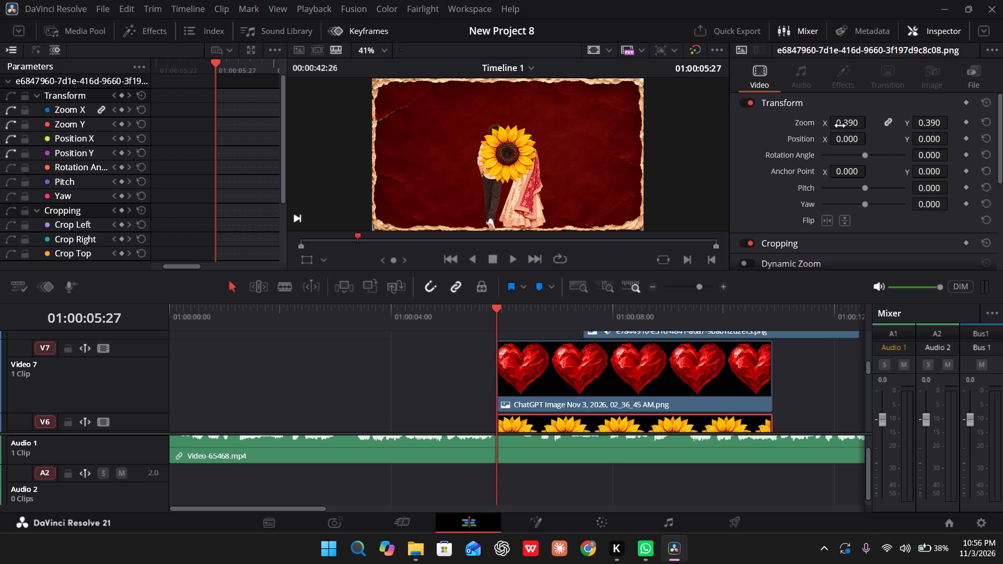
drag(843, 126, 819, 125)
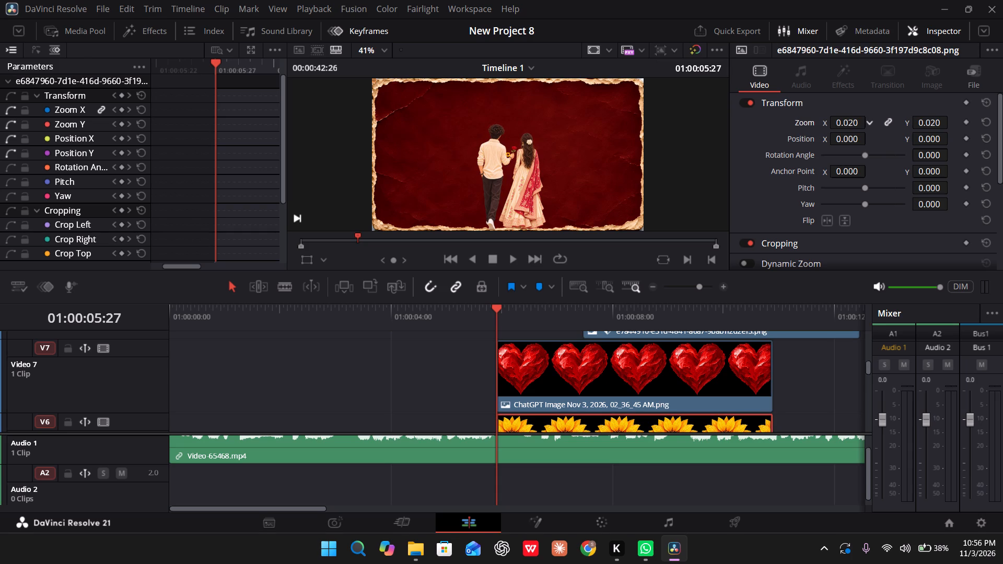
drag(819, 125, 817, 126)
Add keyframes for all Transform parameters of the heart clip on Video 7 at 01:00:05:27.
click(545, 362)
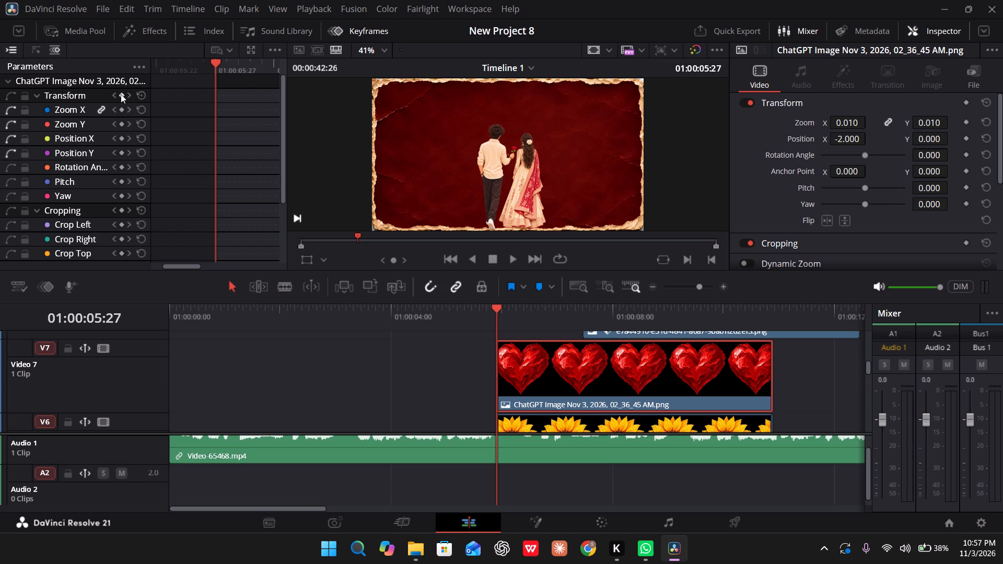
click(119, 95)
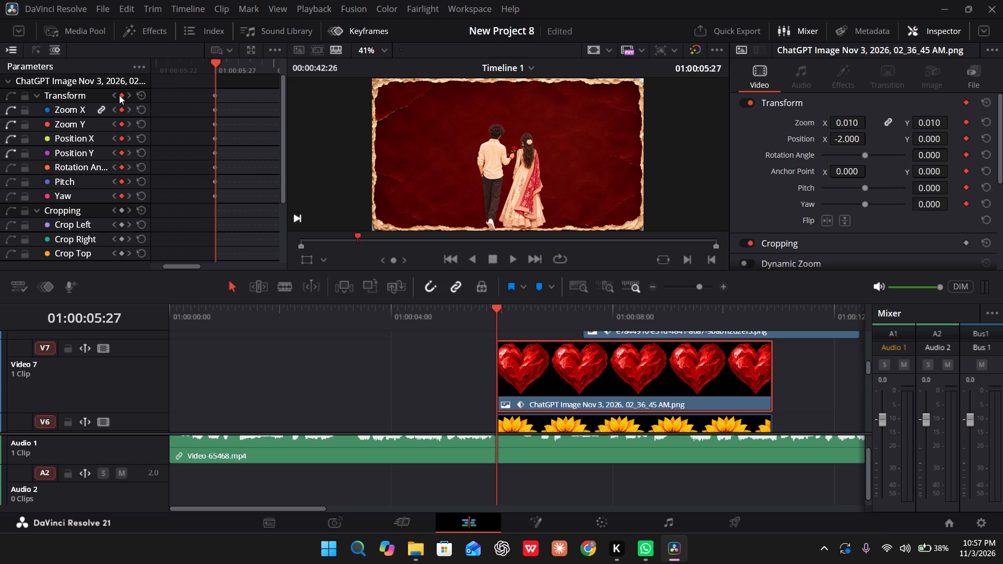
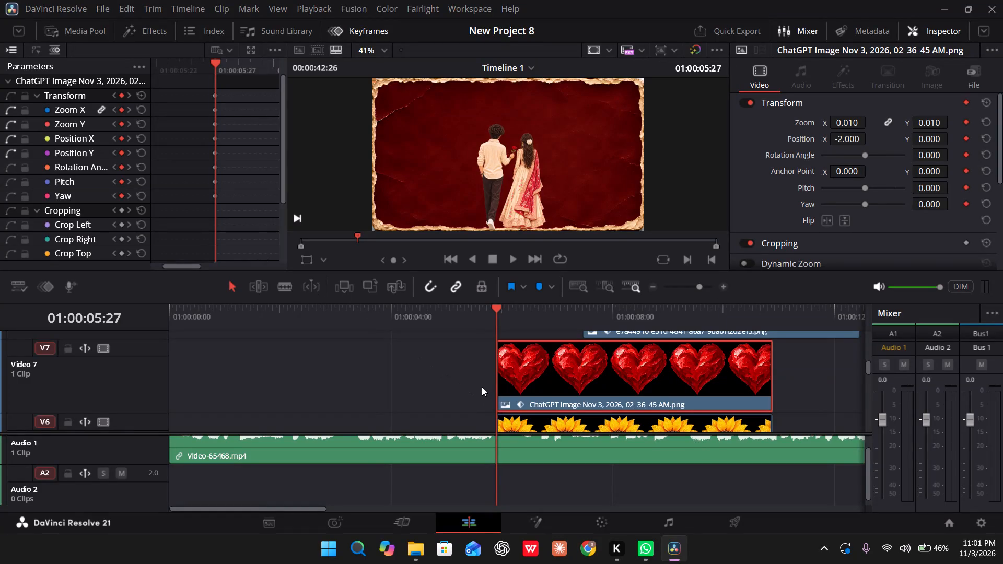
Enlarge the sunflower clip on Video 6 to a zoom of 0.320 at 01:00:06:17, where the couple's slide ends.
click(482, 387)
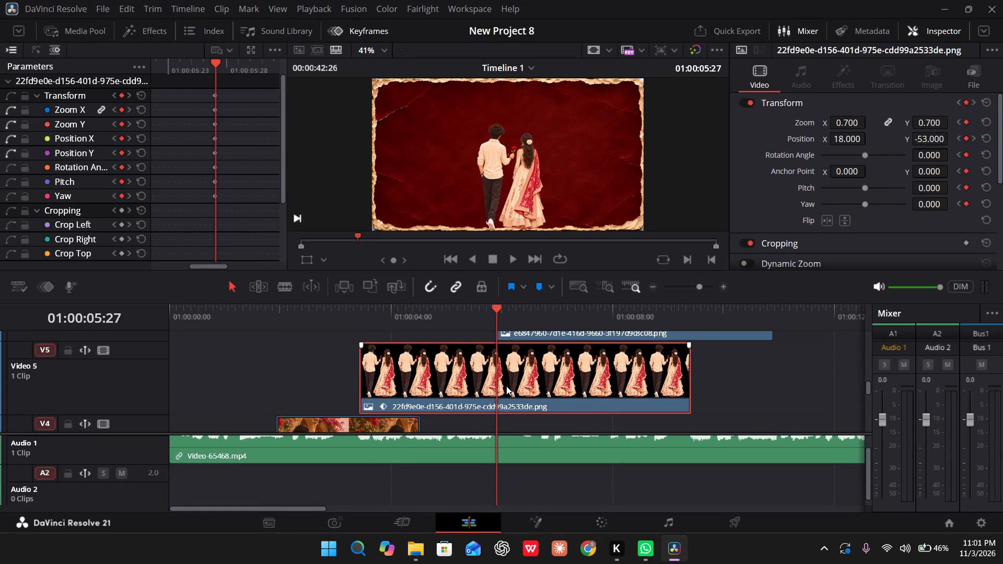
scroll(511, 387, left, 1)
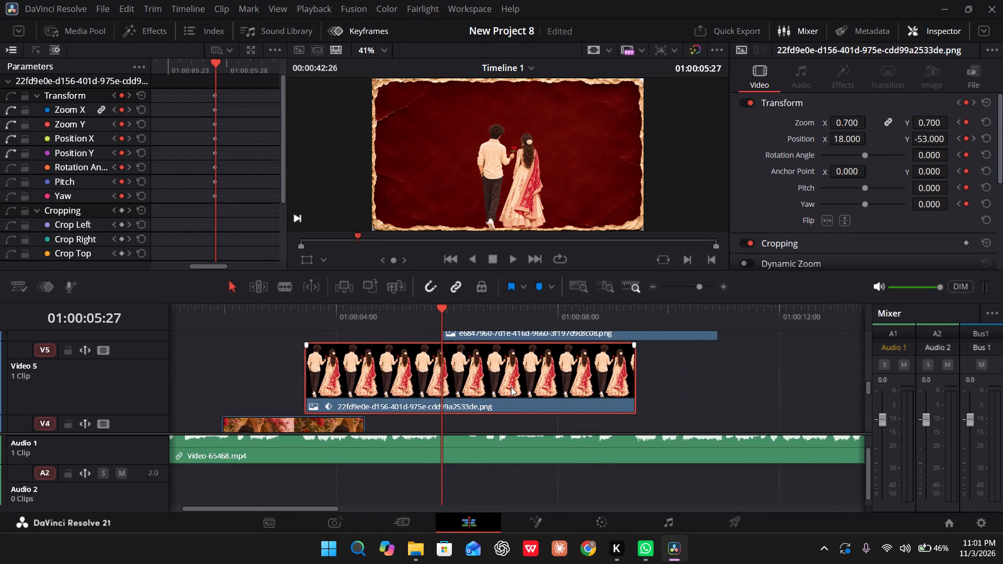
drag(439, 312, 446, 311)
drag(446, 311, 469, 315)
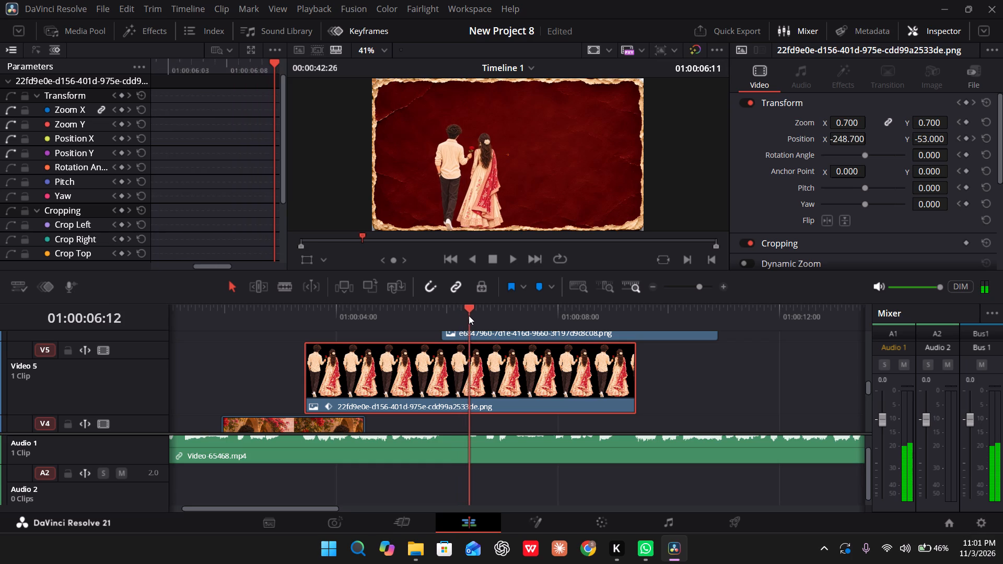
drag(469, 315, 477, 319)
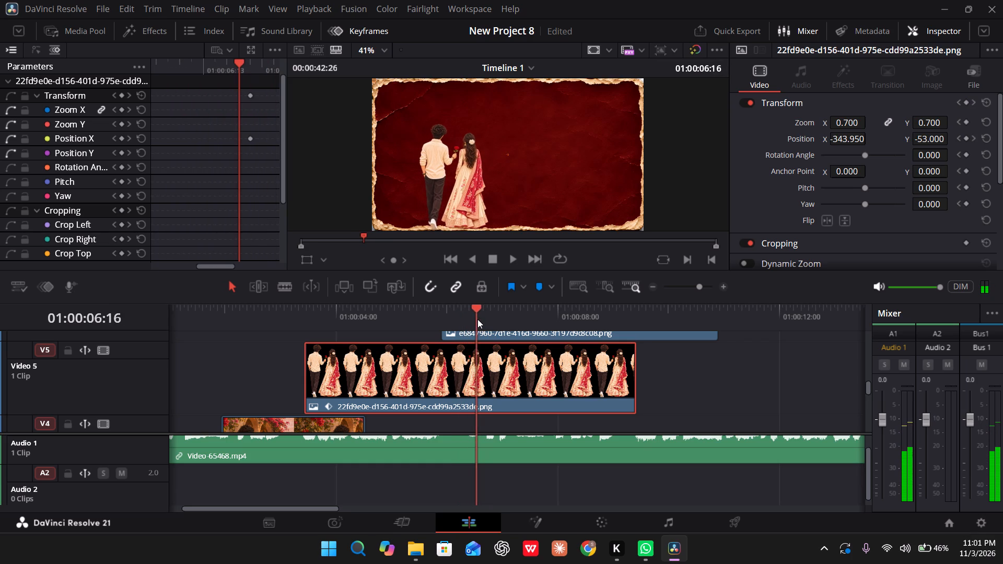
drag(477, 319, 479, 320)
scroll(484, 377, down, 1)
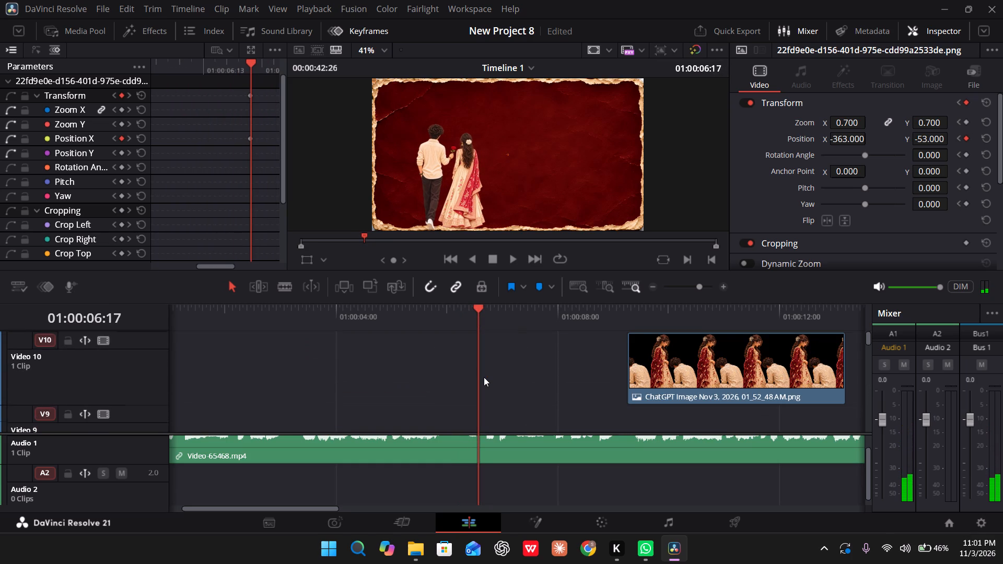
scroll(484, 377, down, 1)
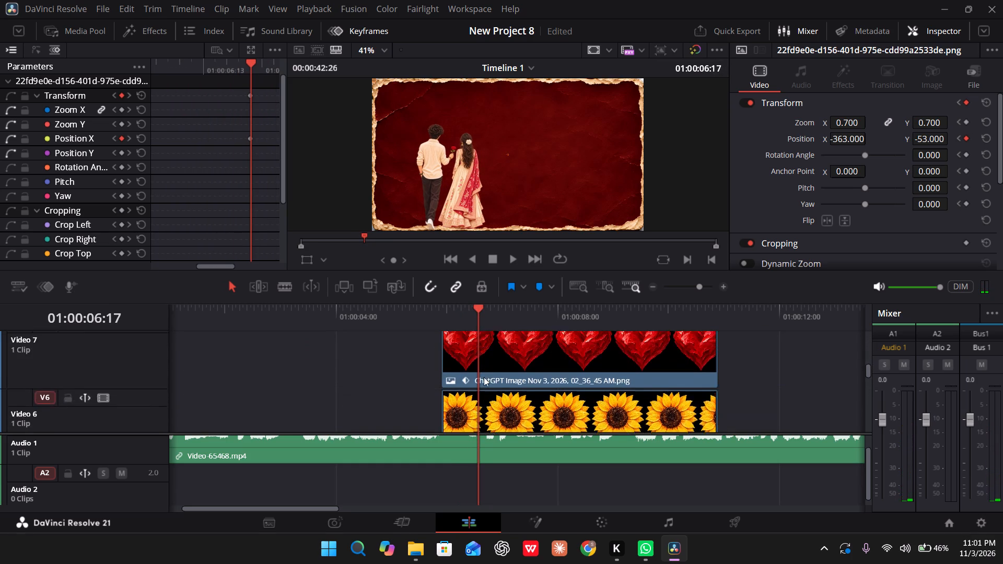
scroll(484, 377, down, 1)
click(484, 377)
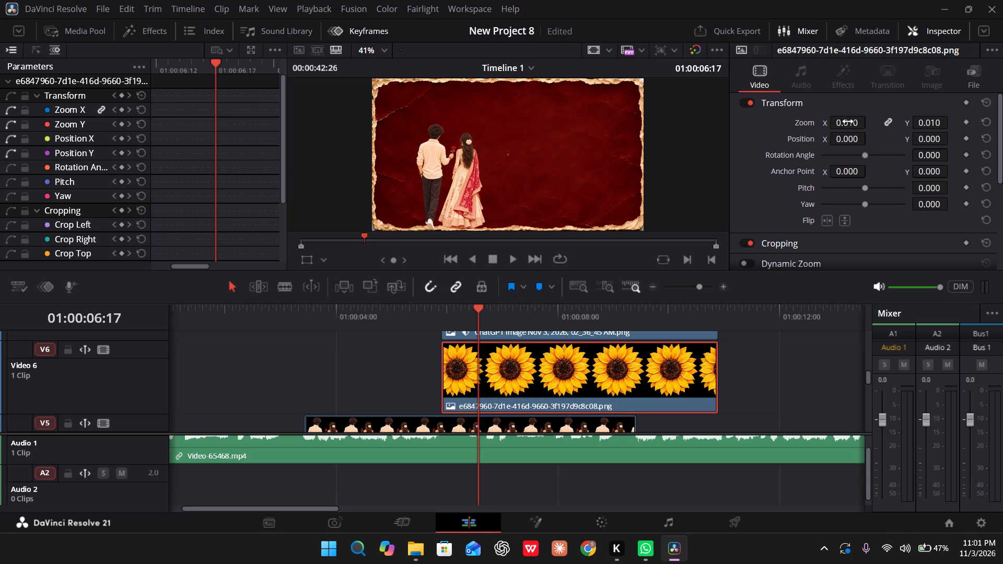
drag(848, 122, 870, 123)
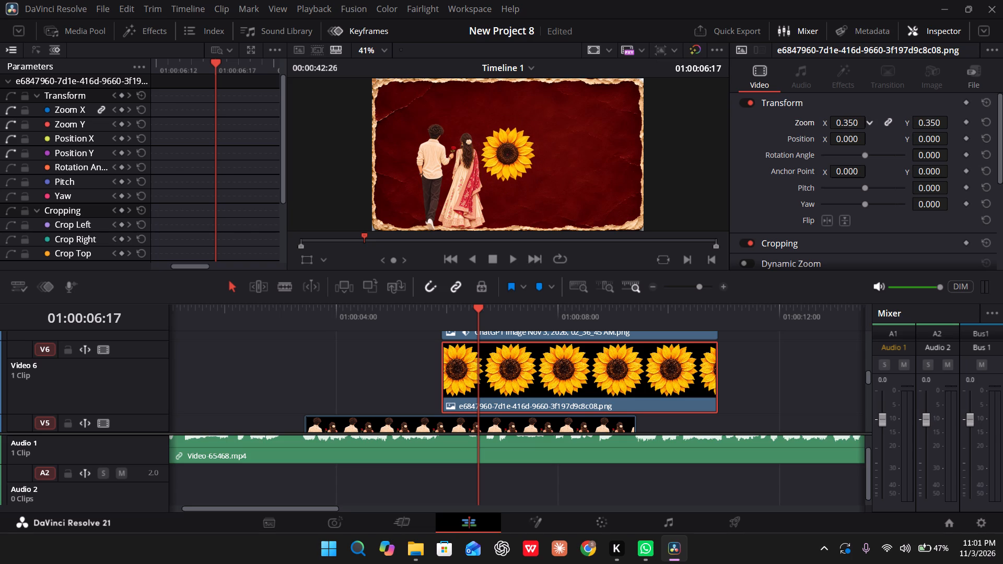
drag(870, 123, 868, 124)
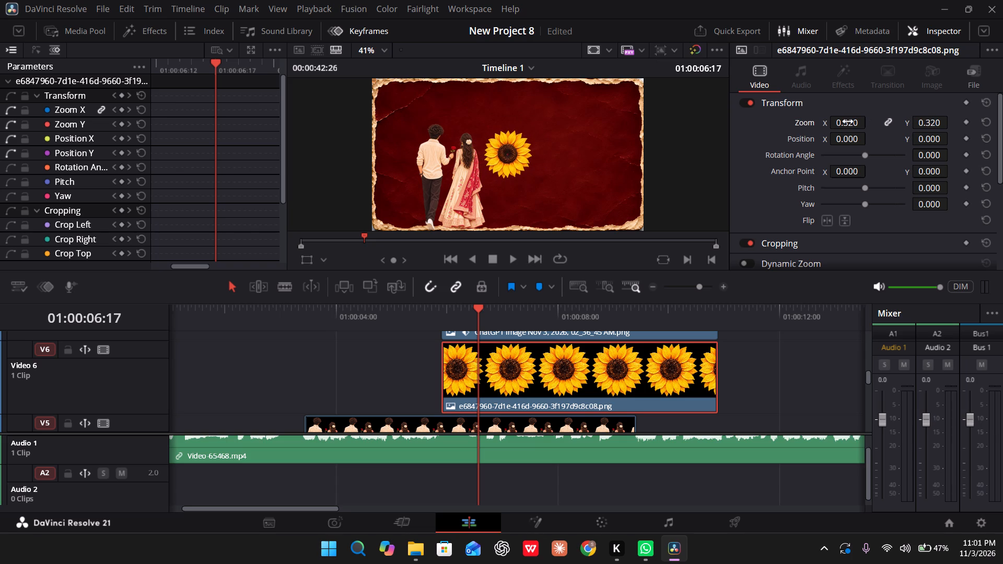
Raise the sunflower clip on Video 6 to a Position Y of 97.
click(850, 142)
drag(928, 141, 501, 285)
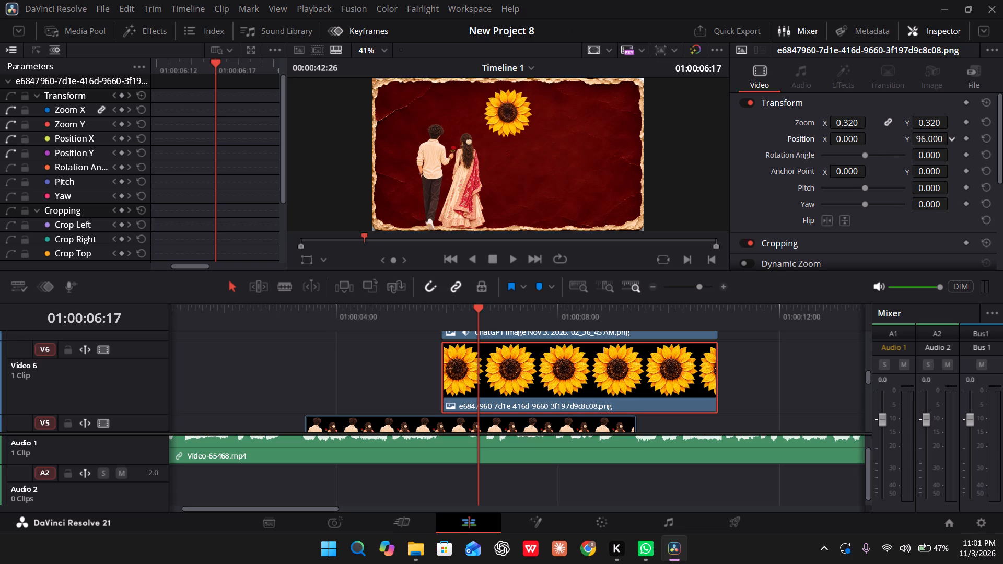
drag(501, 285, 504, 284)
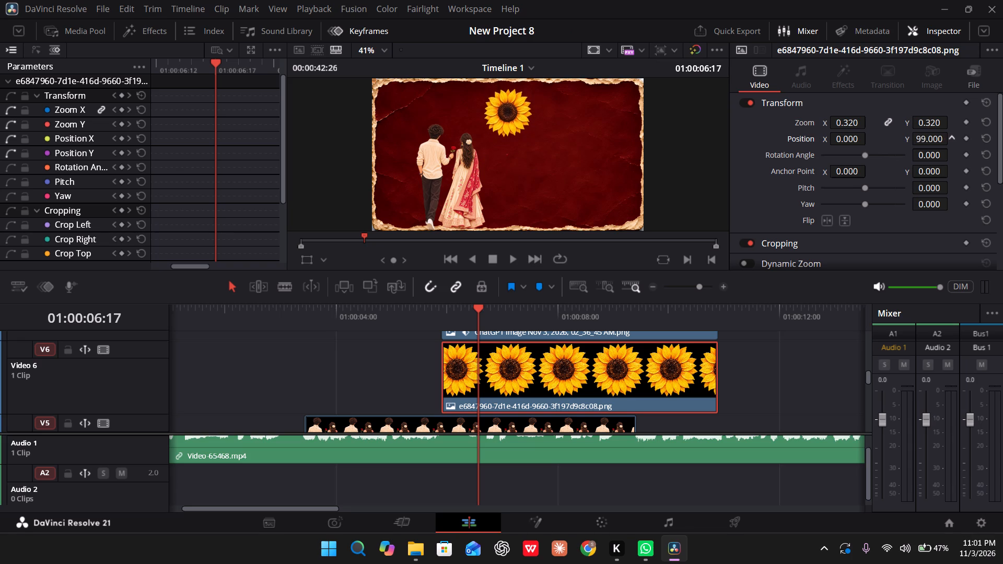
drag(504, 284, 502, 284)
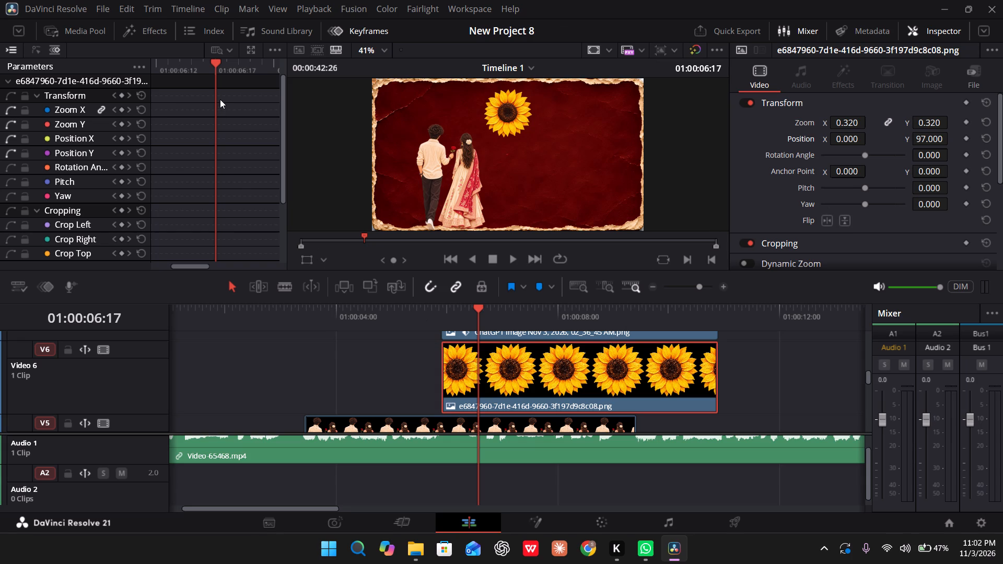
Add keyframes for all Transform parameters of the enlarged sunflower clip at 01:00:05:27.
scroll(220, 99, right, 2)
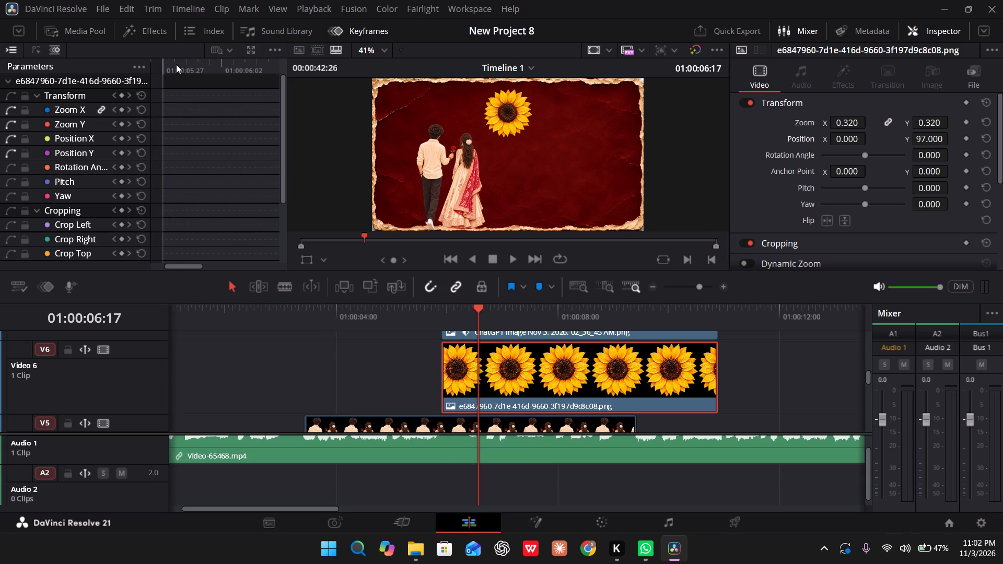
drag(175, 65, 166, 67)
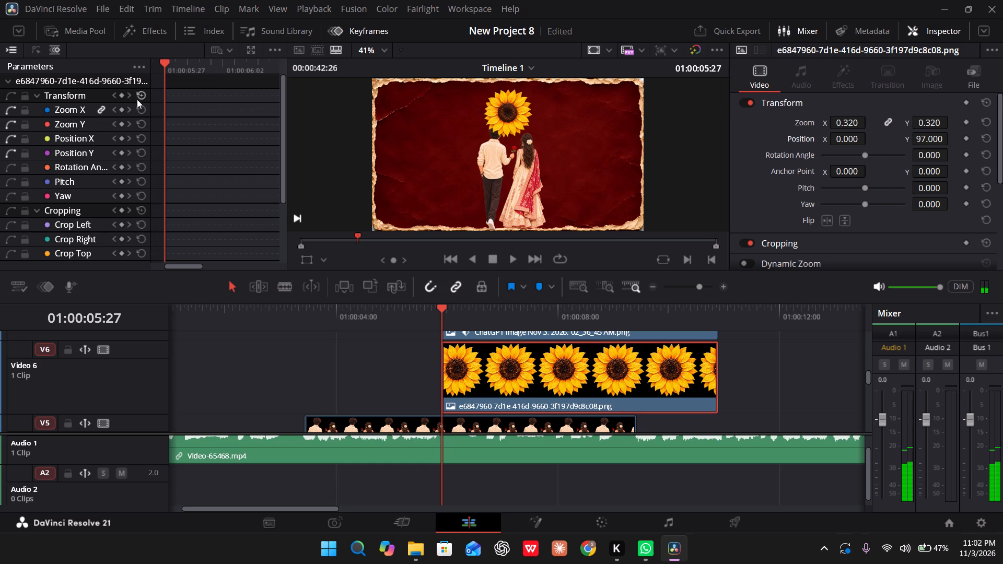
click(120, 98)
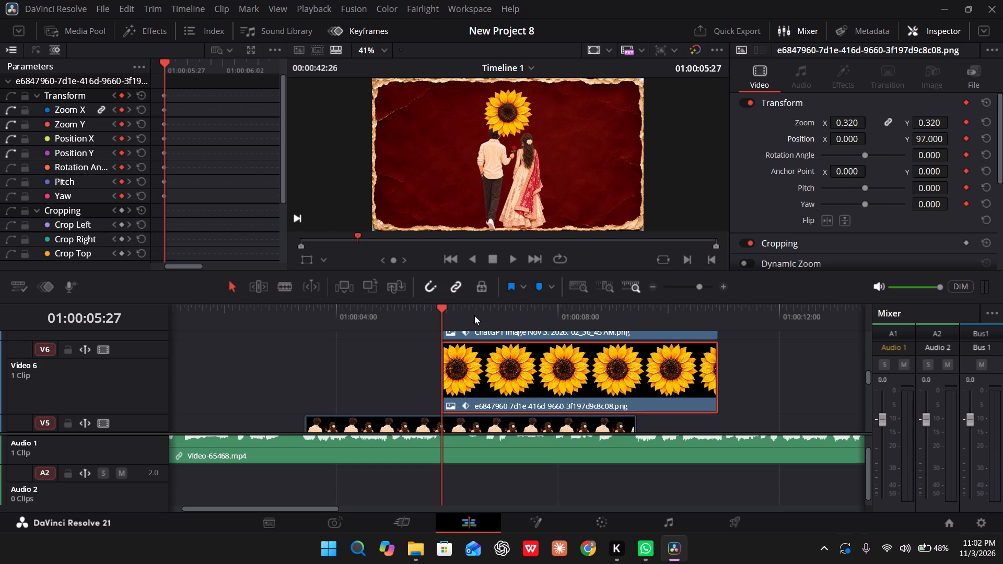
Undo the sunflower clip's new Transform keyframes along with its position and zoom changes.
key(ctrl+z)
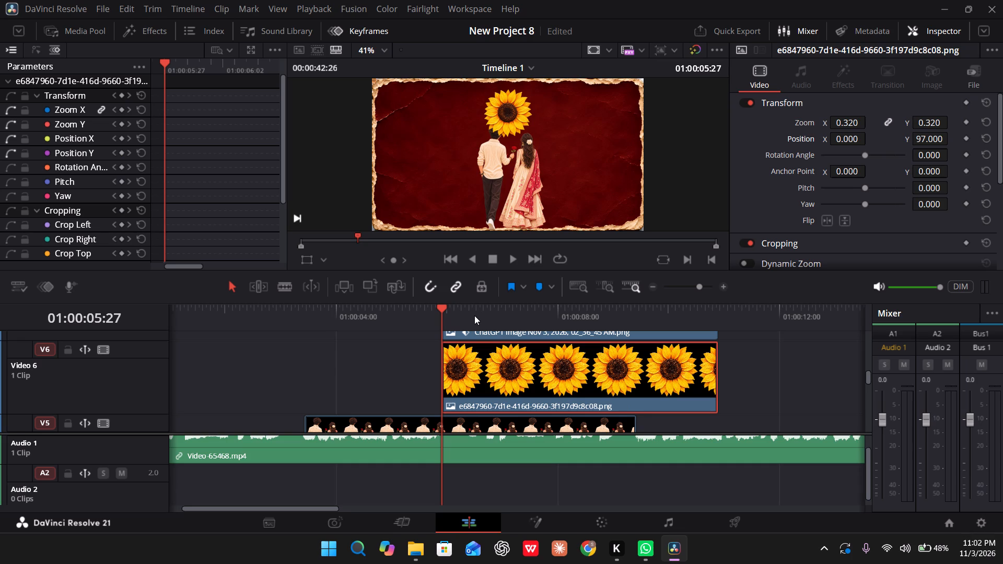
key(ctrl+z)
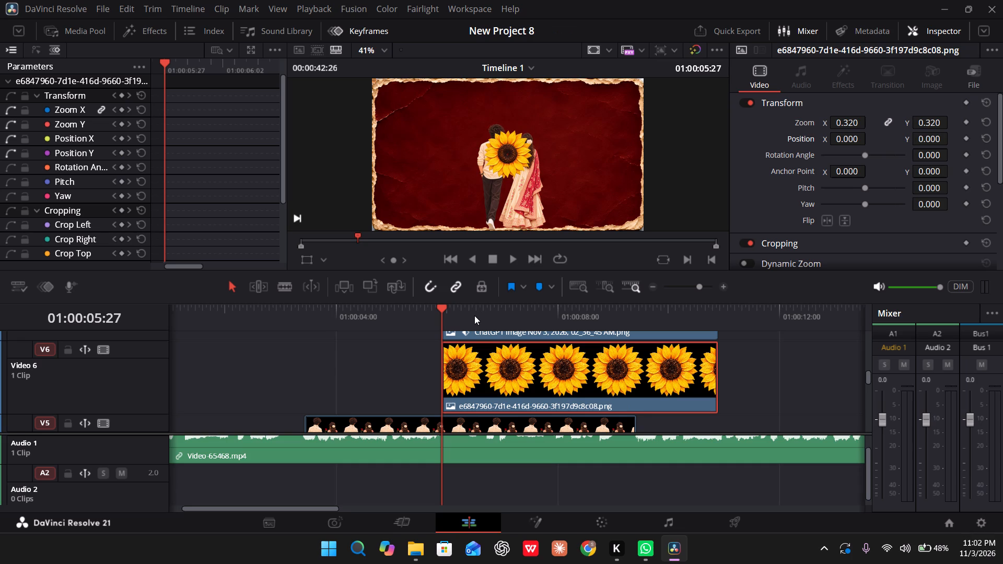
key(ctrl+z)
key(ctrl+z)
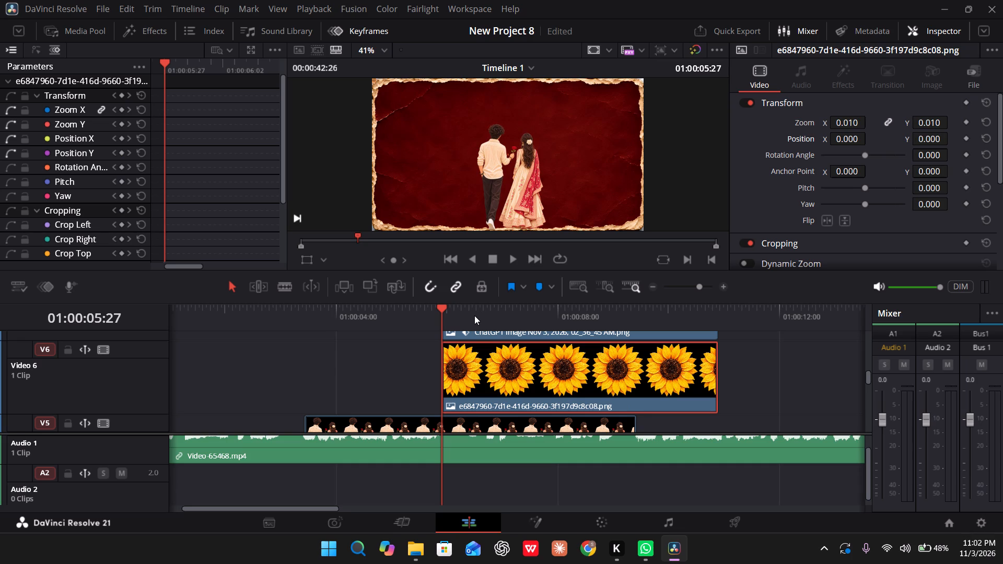
Add keyframes for all Transform parameters of the tiny sunflower clip on Video 6 at 01:00:05:27.
click(482, 368)
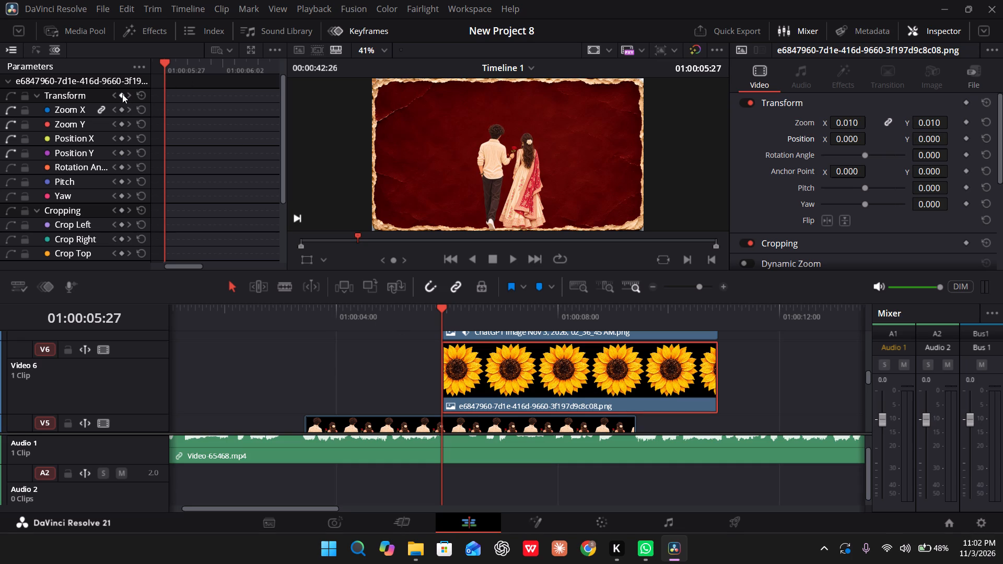
click(122, 94)
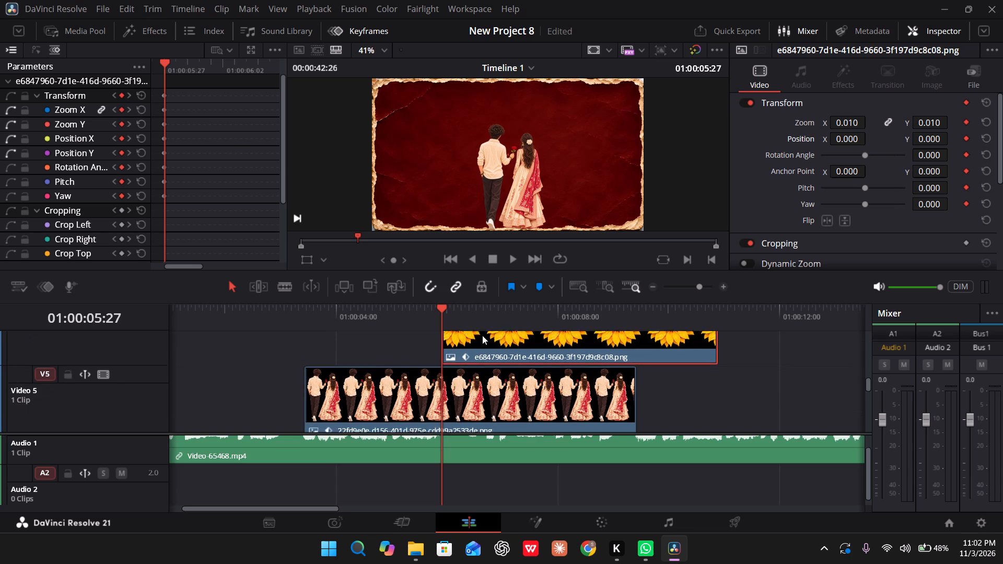
Move the couple clip on Video 5 about 22 frames earlier in the timeline.
click(479, 397)
drag(479, 397, 477, 398)
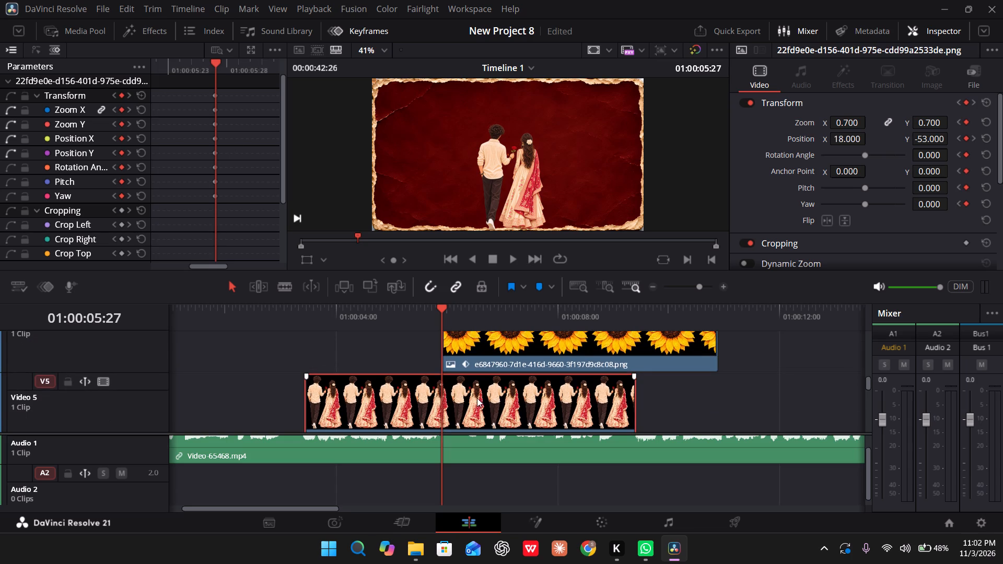
drag(477, 398, 438, 400)
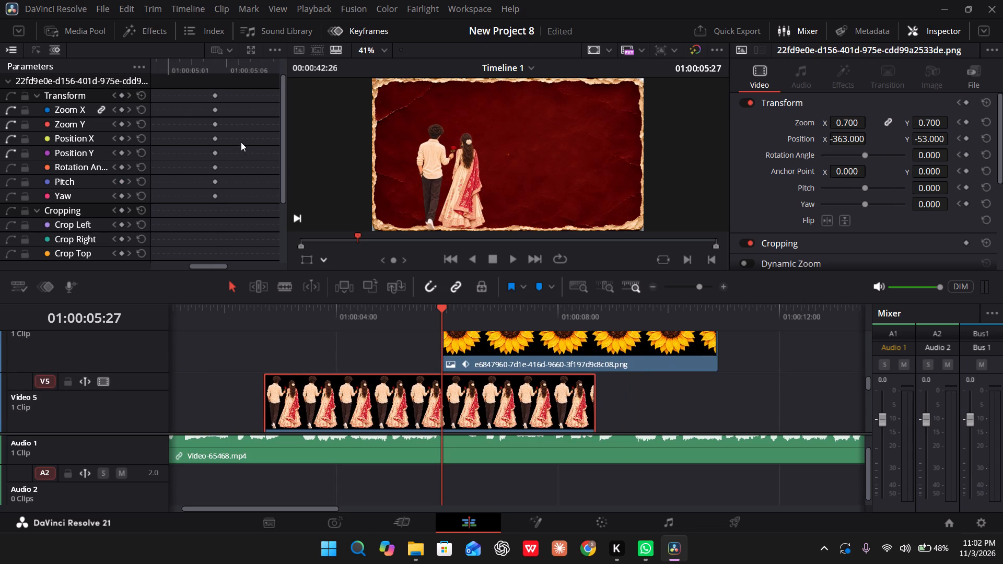
Move the sunflower clip on Video 6 earlier to start at 01:00:05:05, matching the couple clip's Transform keyframes there.
drag(216, 77, 220, 68)
drag(220, 68, 288, 79)
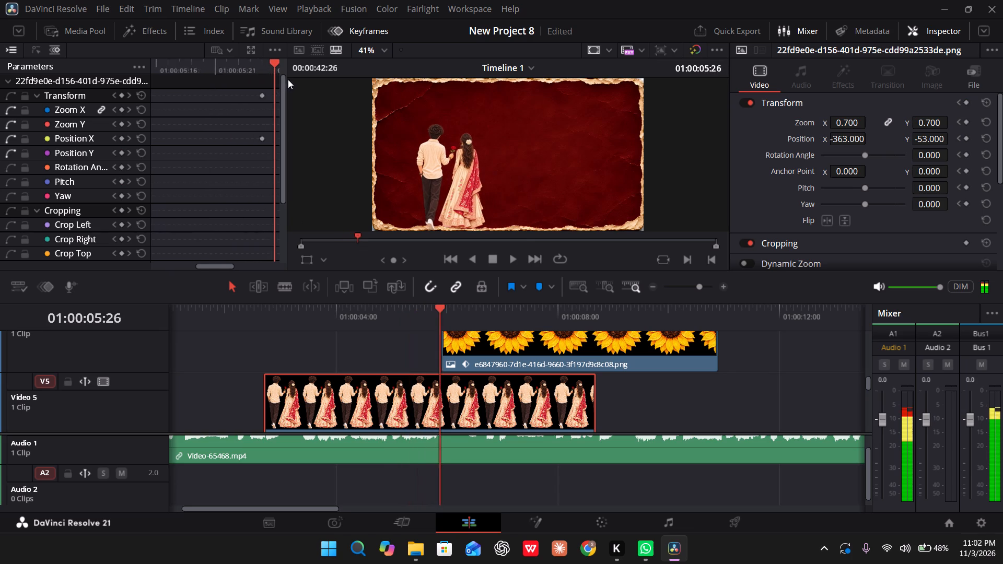
drag(288, 79, 242, 79)
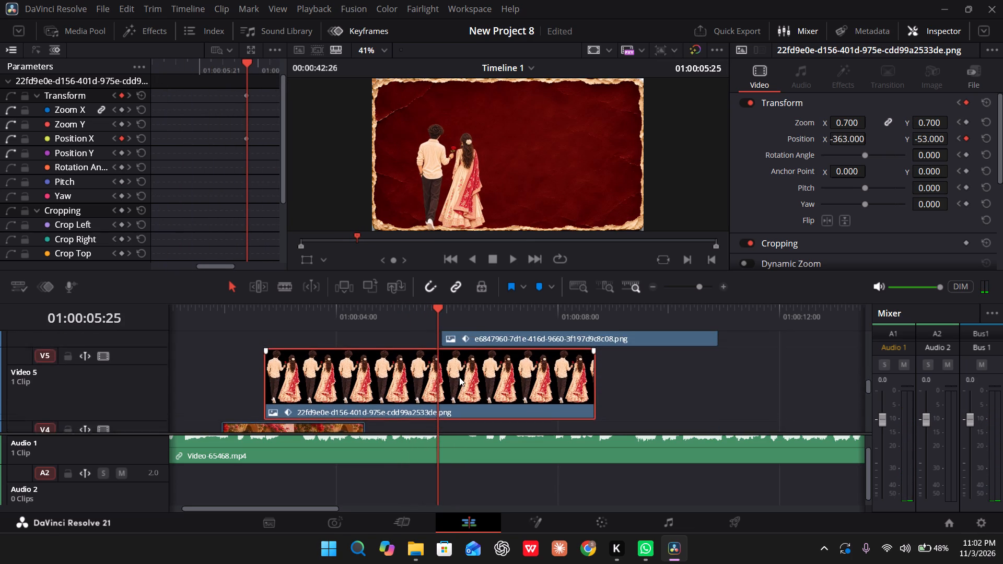
click(436, 305)
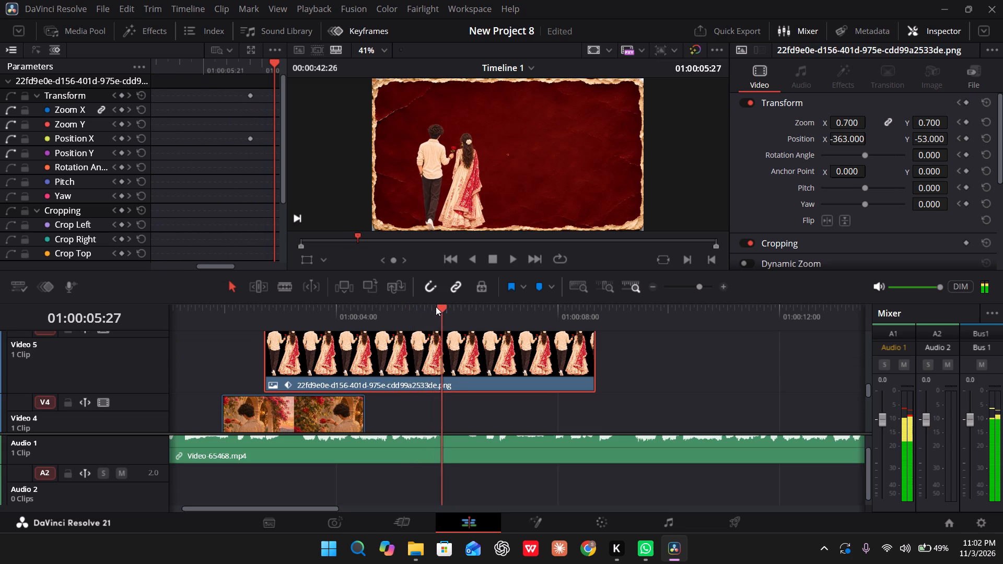
scroll(463, 354, up, 1)
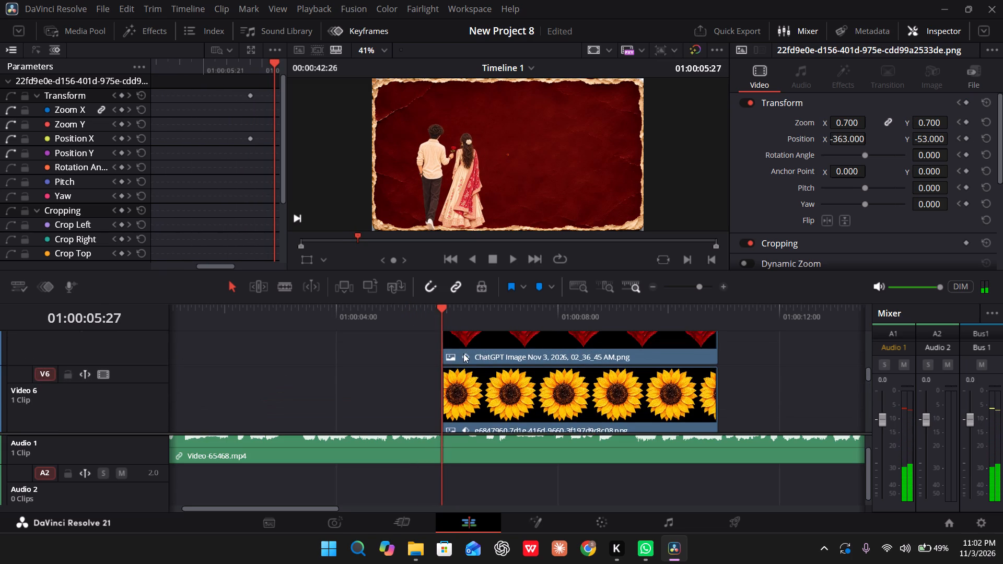
scroll(463, 354, up, 1)
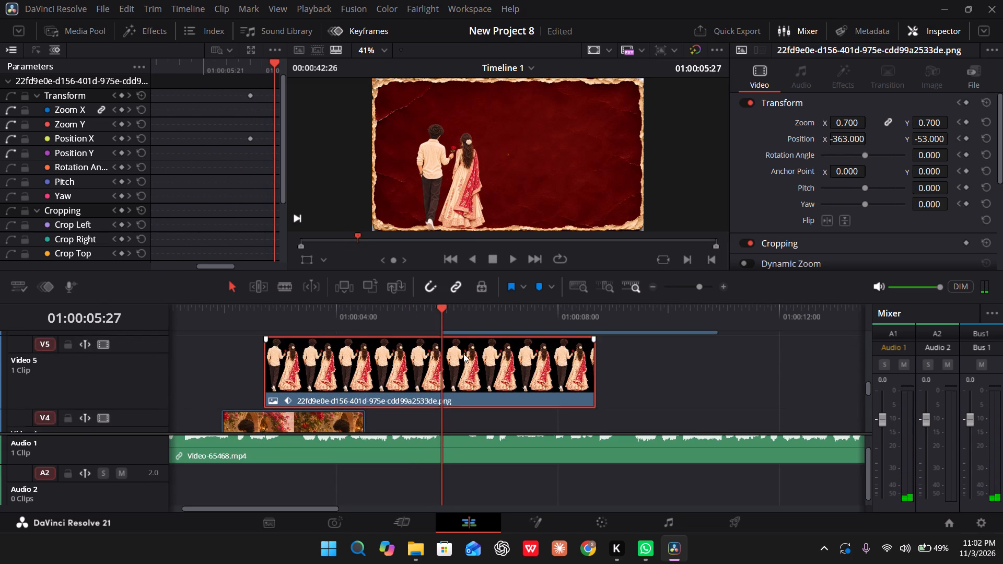
scroll(463, 354, up, 1)
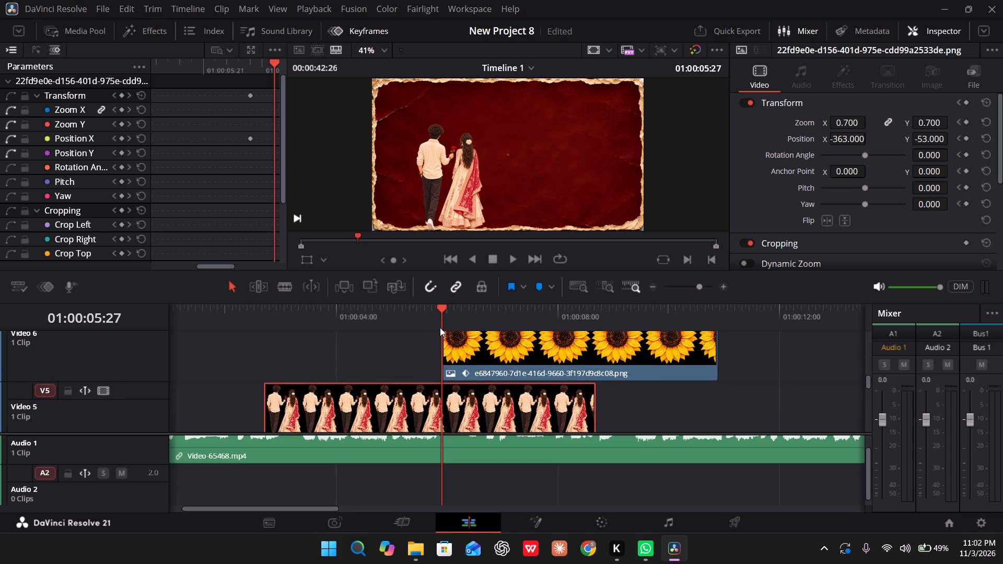
drag(440, 320, 407, 323)
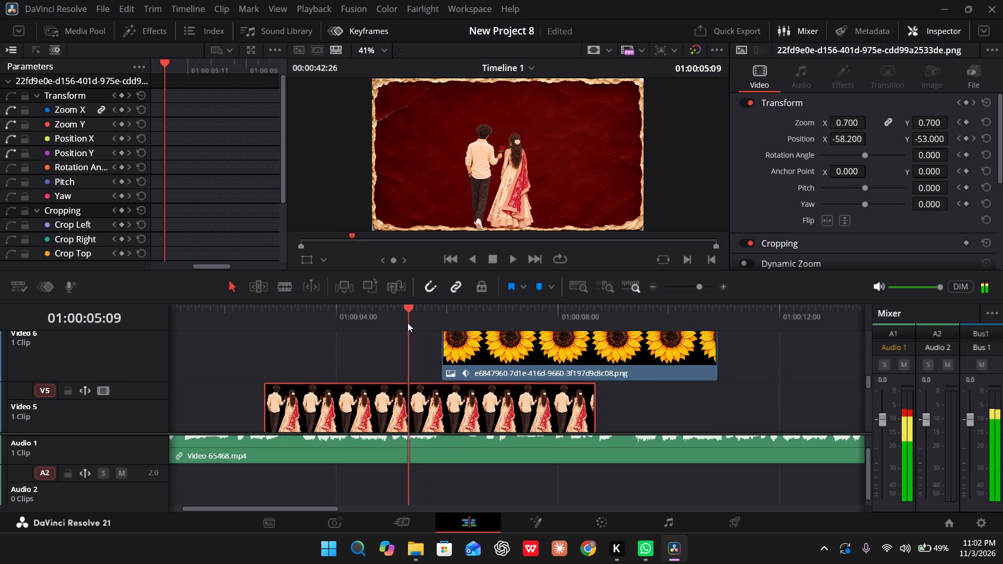
drag(407, 323, 401, 323)
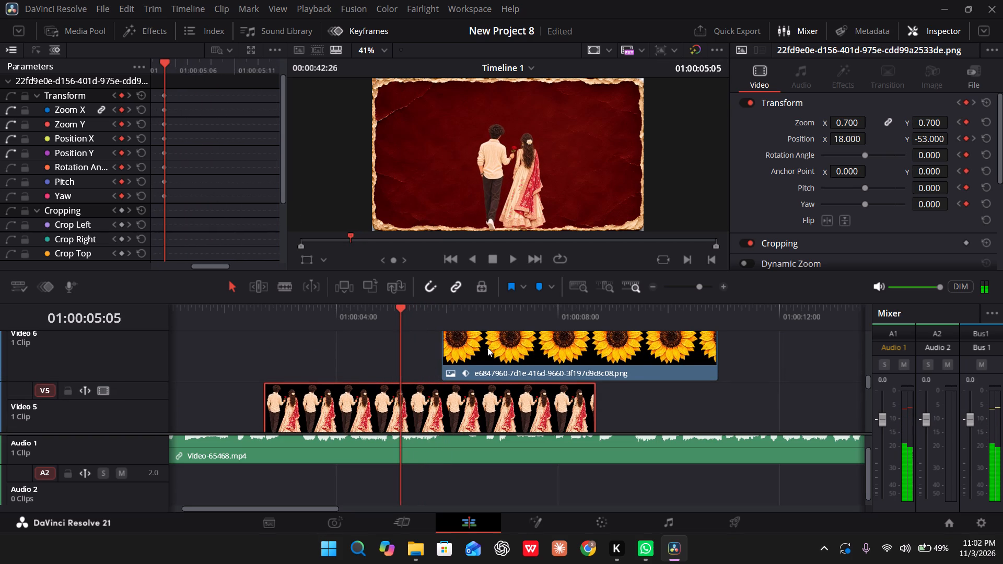
drag(488, 347, 449, 349)
click(449, 349)
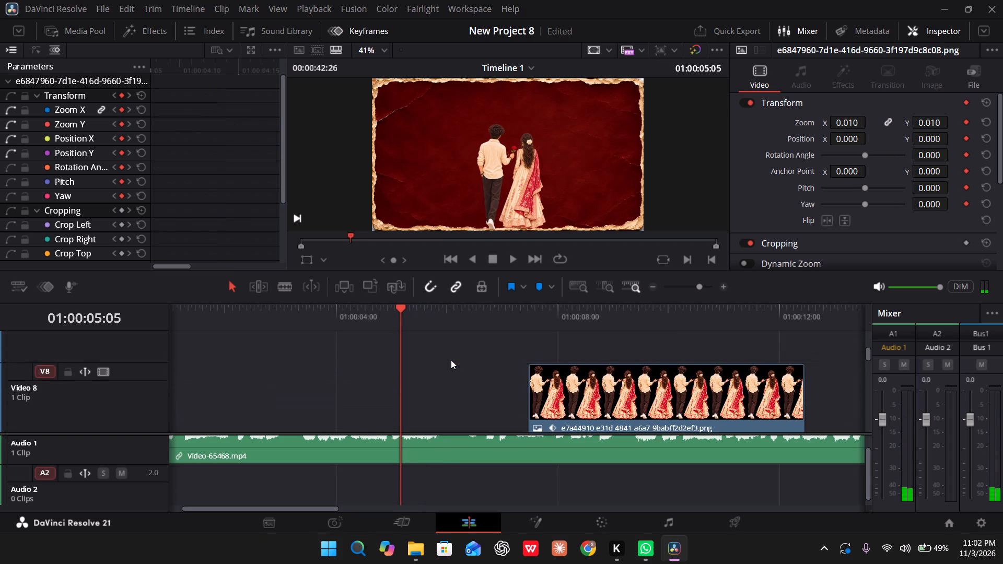
Move the heart clip on Video 7 earlier to start at 01:00:05:05, aligned with the sunflower clip on Video 6.
drag(451, 360, 418, 361)
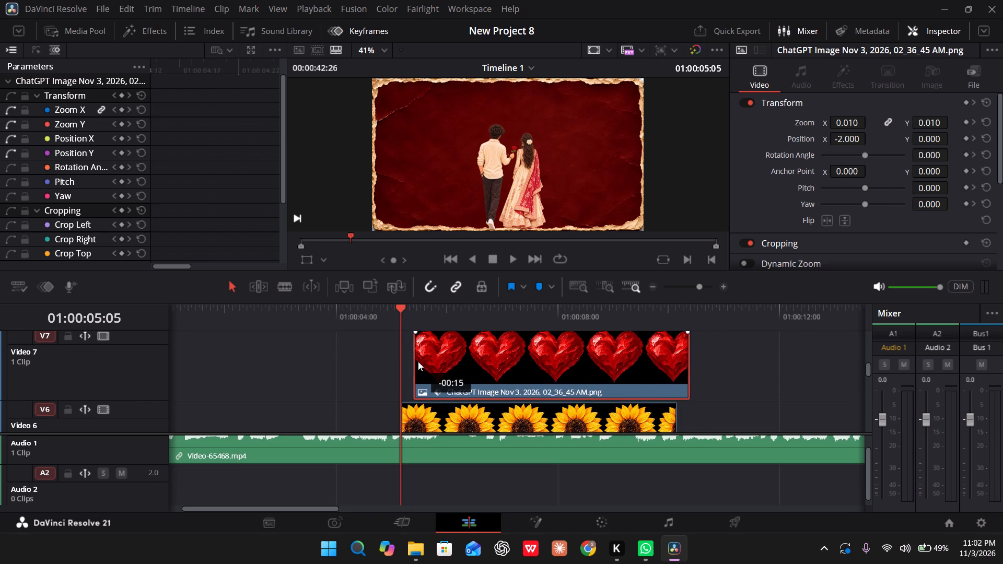
drag(418, 361, 412, 362)
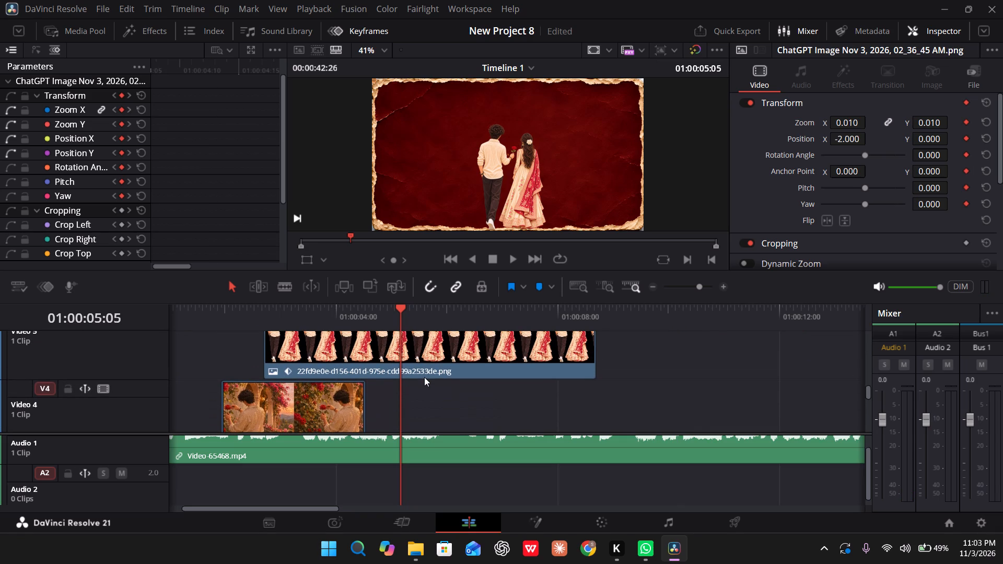
At 01:00:05:25, on the couple's Position X keyframe, keyframe the Video 6 sunflower with zoom 0.350 and Position Y 100.
scroll(397, 354, up, 4)
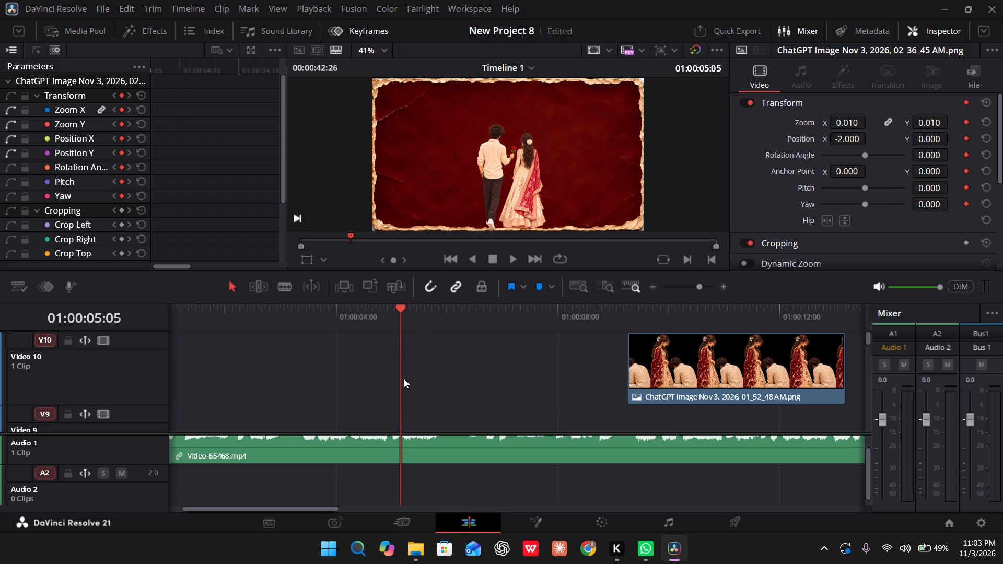
scroll(404, 379, down, 1)
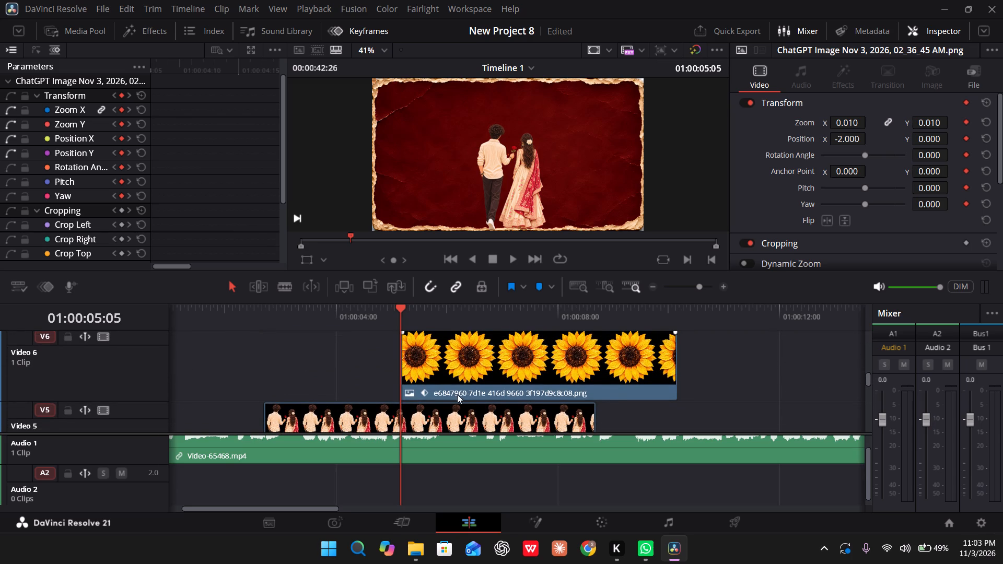
drag(405, 312, 425, 312)
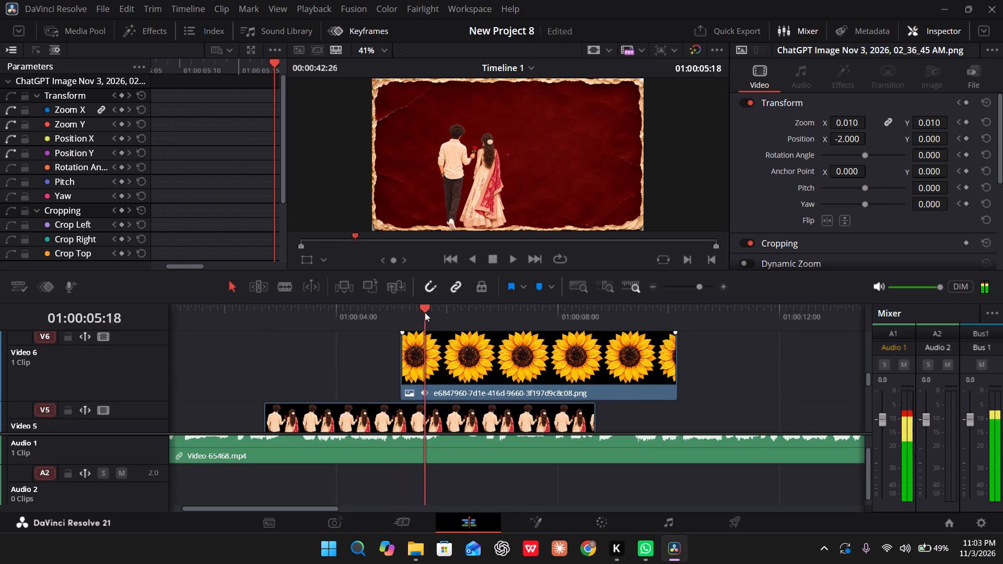
drag(425, 312, 429, 315)
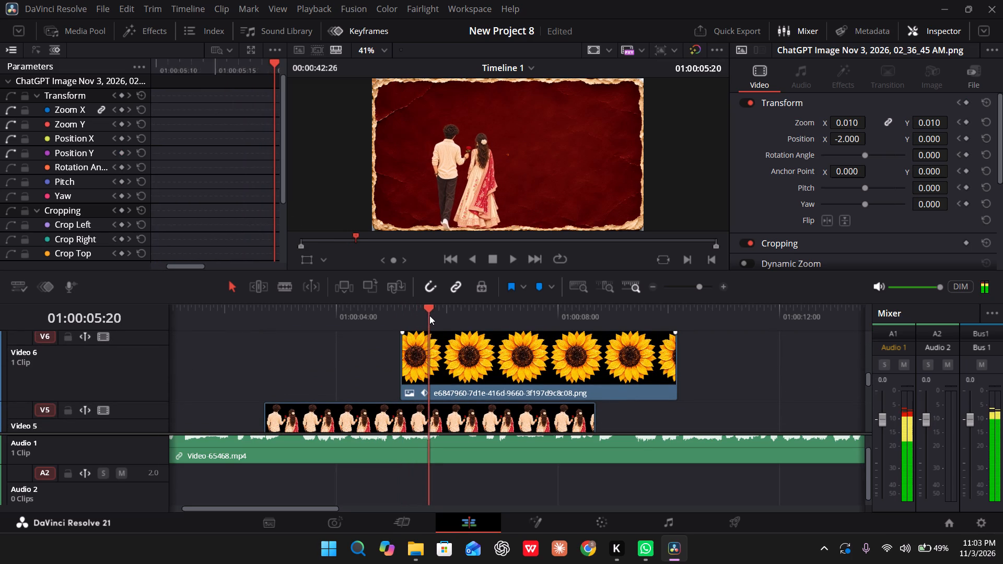
drag(429, 315, 447, 318)
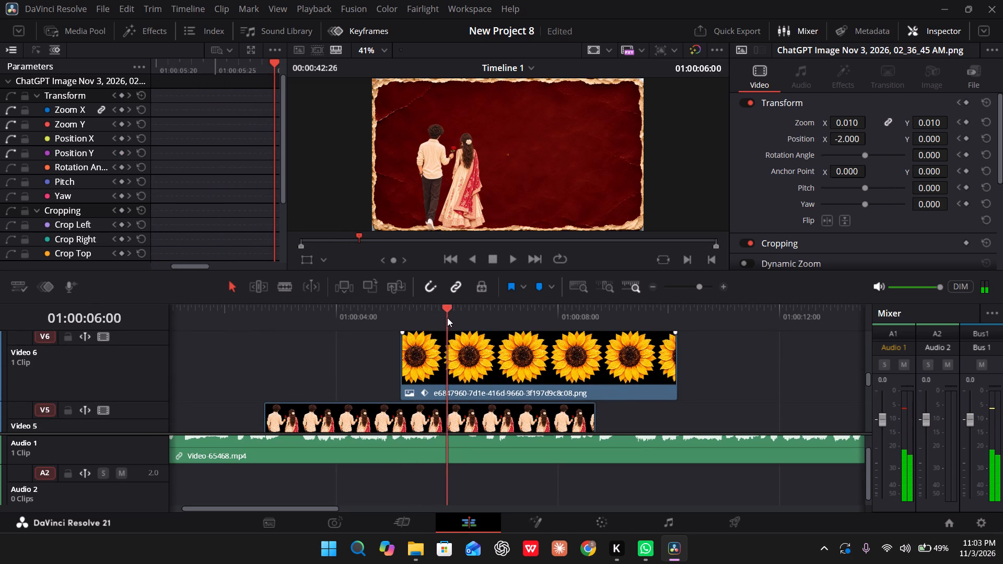
drag(447, 318, 474, 324)
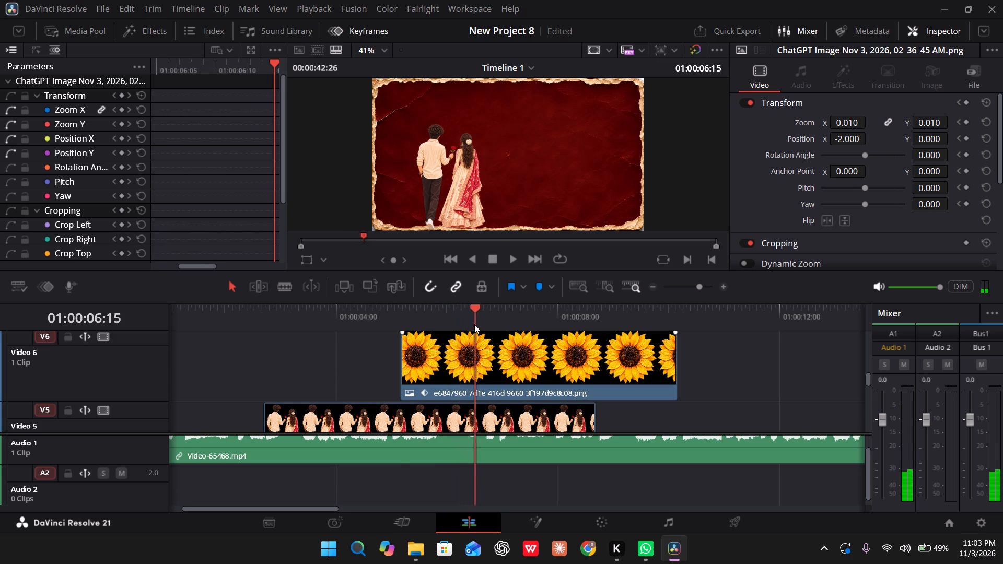
drag(474, 324, 409, 326)
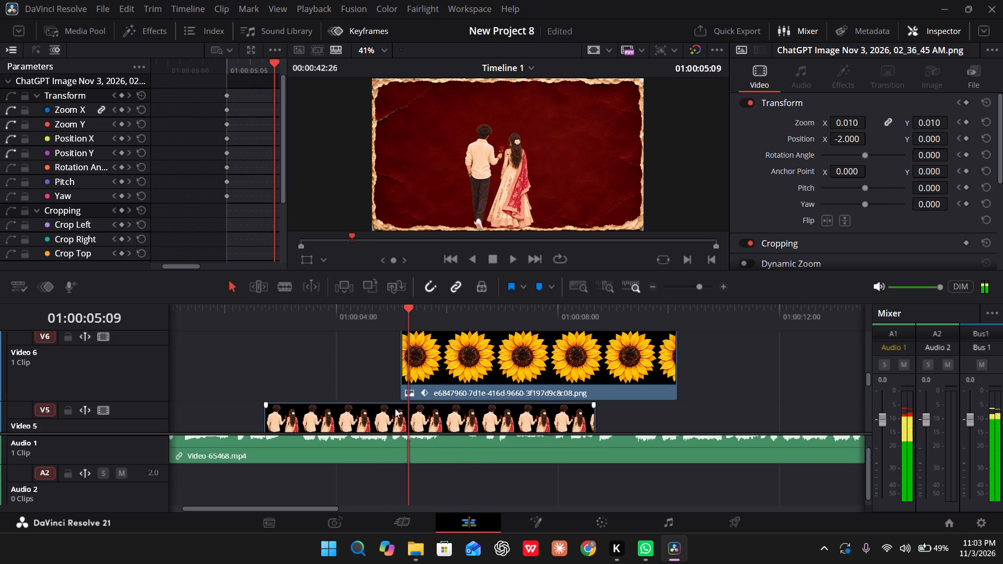
click(391, 417)
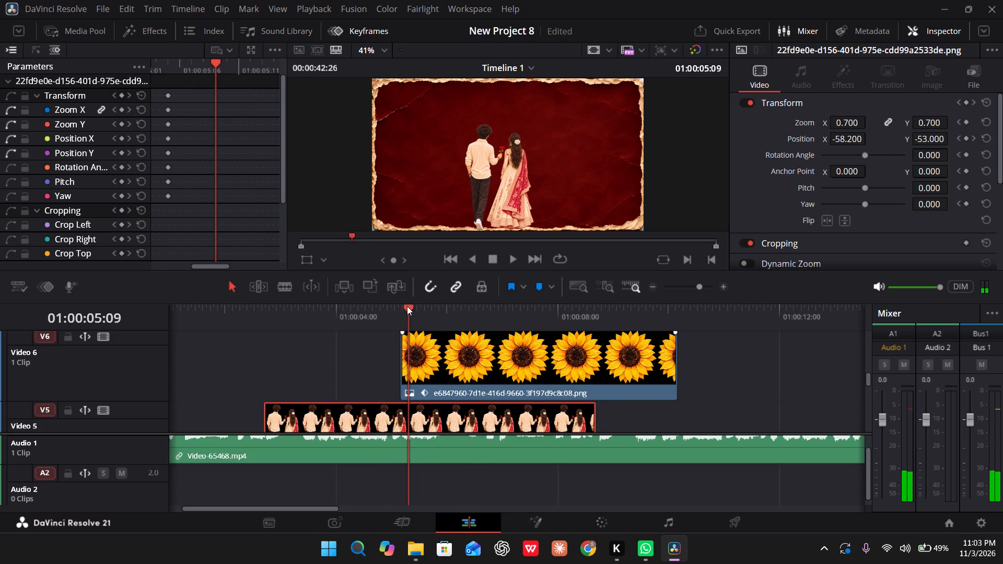
drag(407, 306, 439, 311)
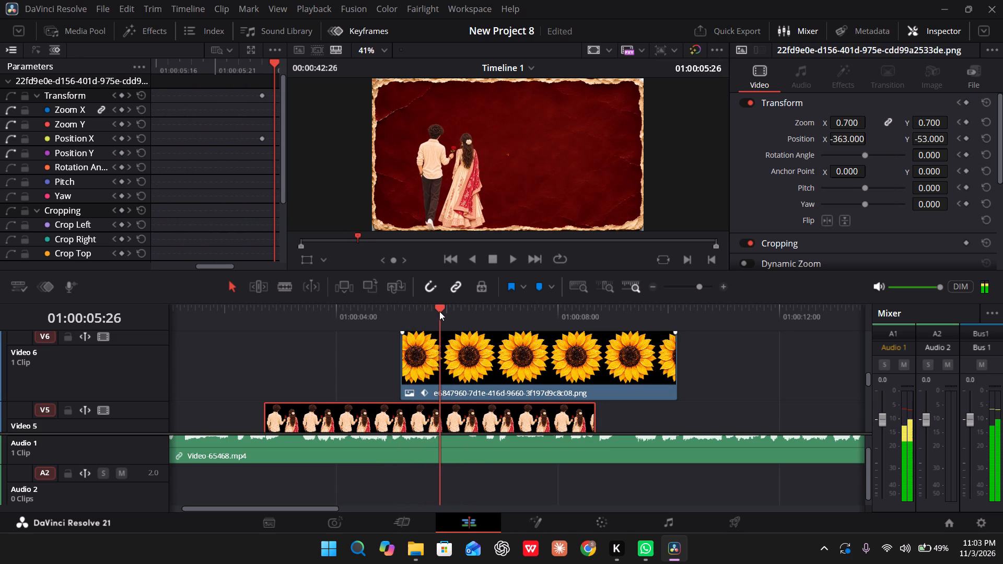
drag(439, 311, 434, 312)
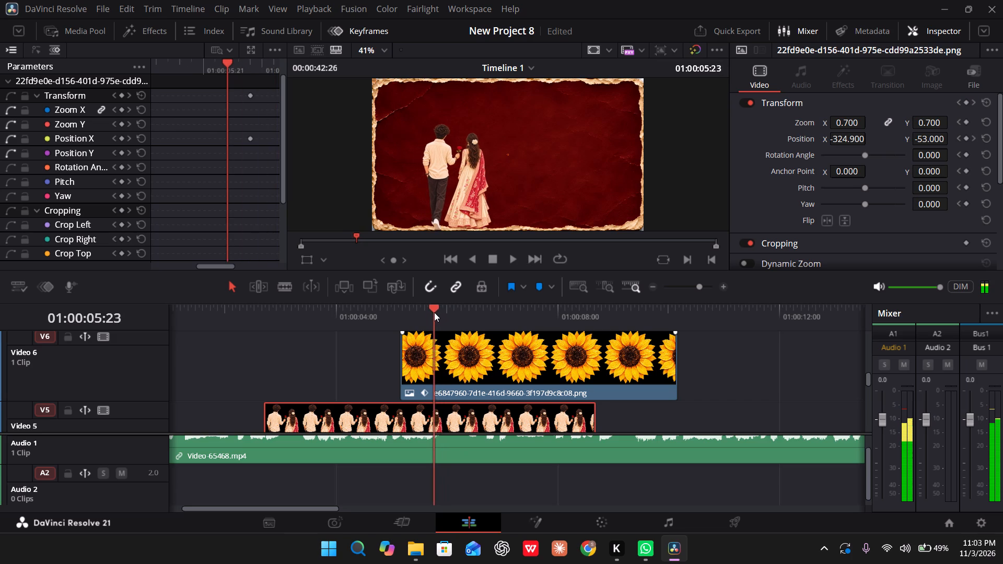
drag(434, 312, 438, 312)
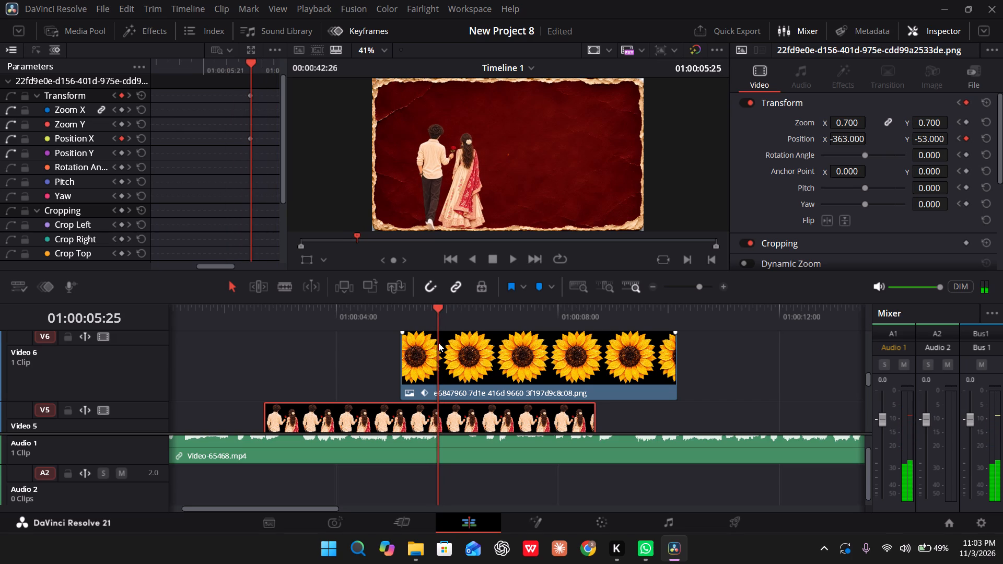
click(429, 345)
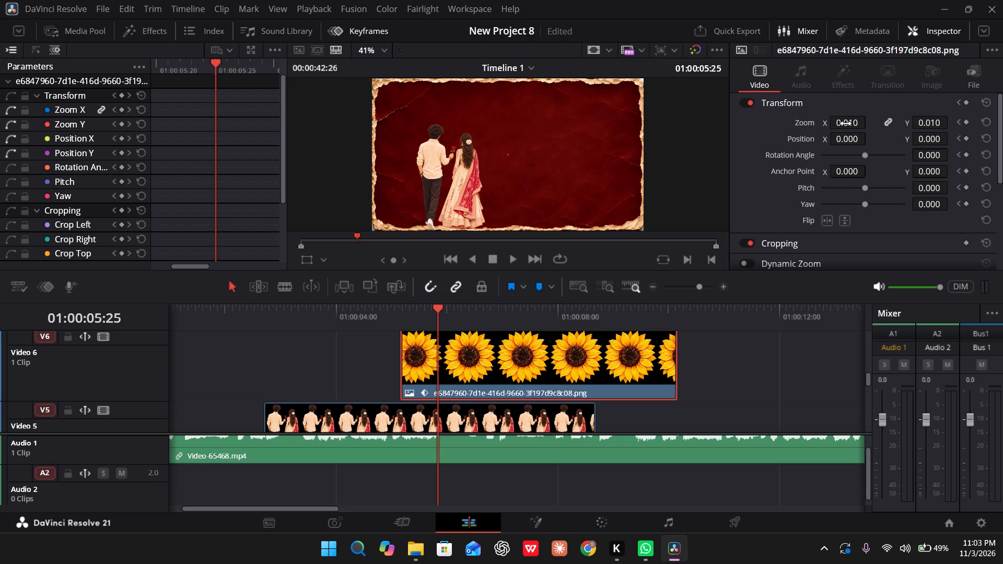
drag(846, 124, 865, 123)
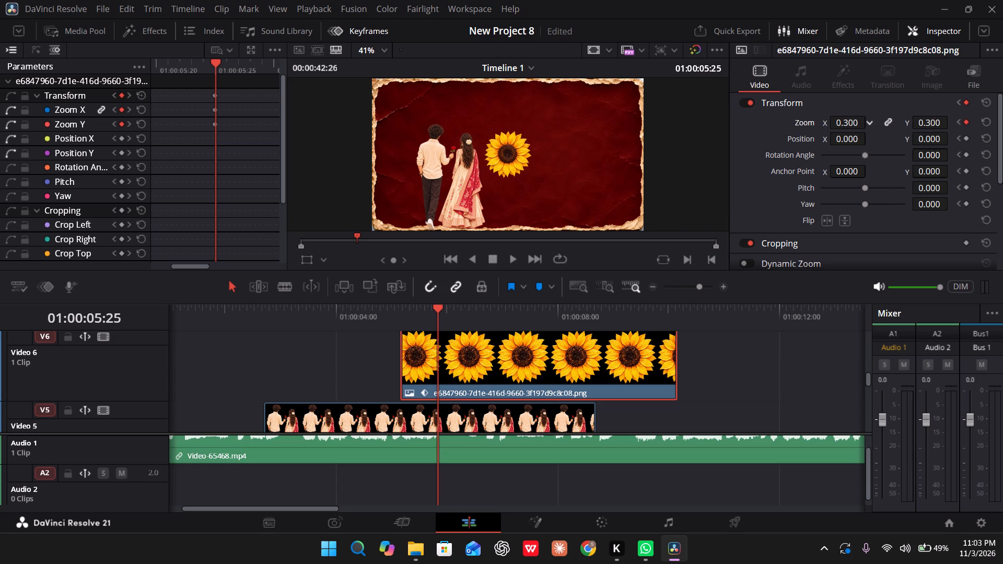
drag(865, 123, 868, 122)
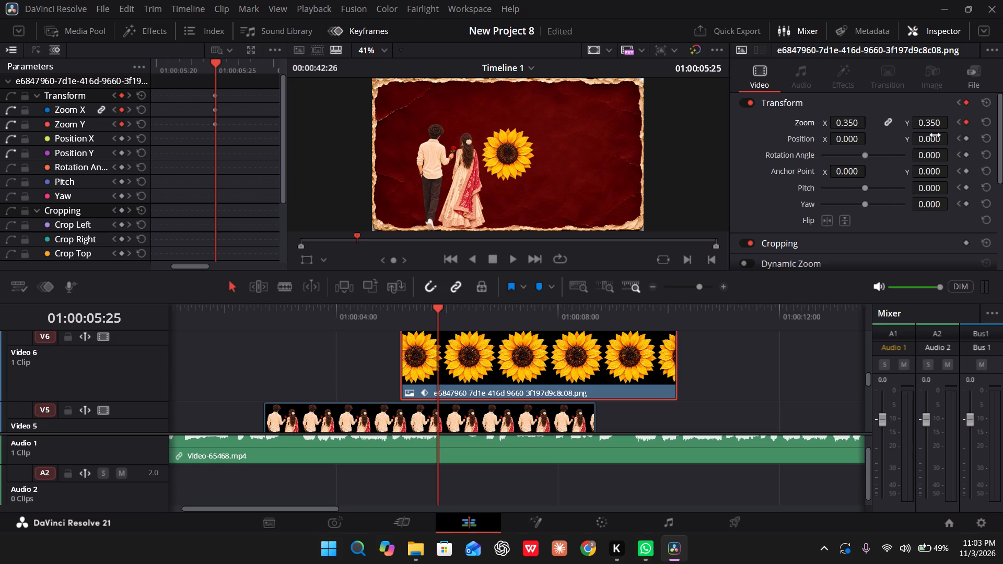
drag(930, 139, 520, 279)
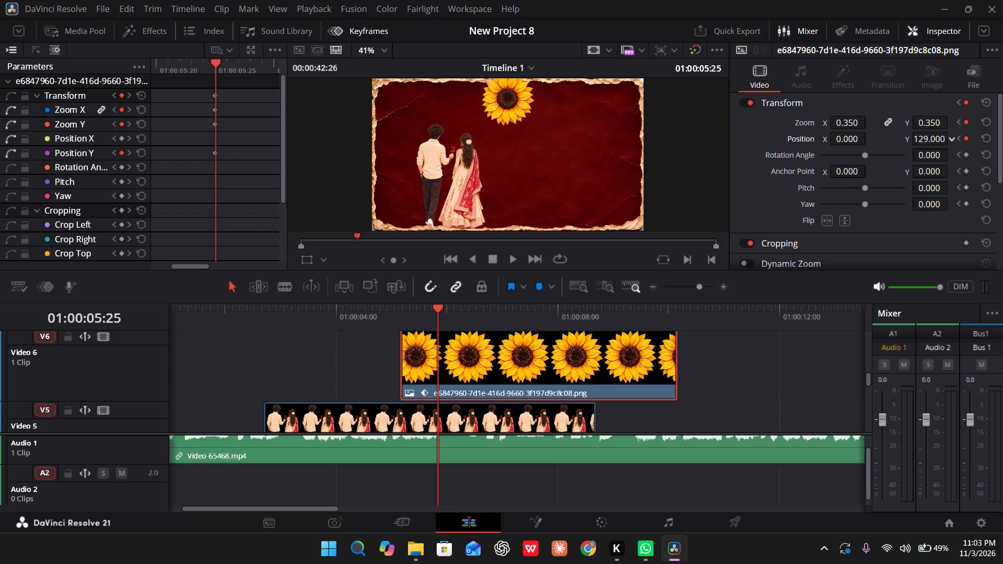
drag(520, 279, 505, 281)
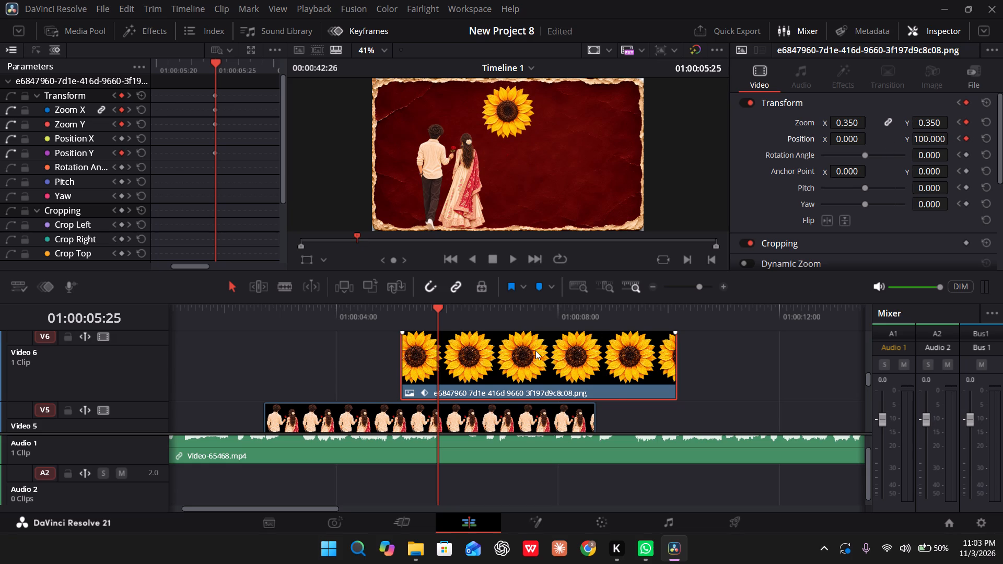
Scrub between 01:00:05:05 and 01:00:05:29 to check the sunflower's growth and rise against the couple's movement.
scroll(535, 350, up, 1)
click(488, 379)
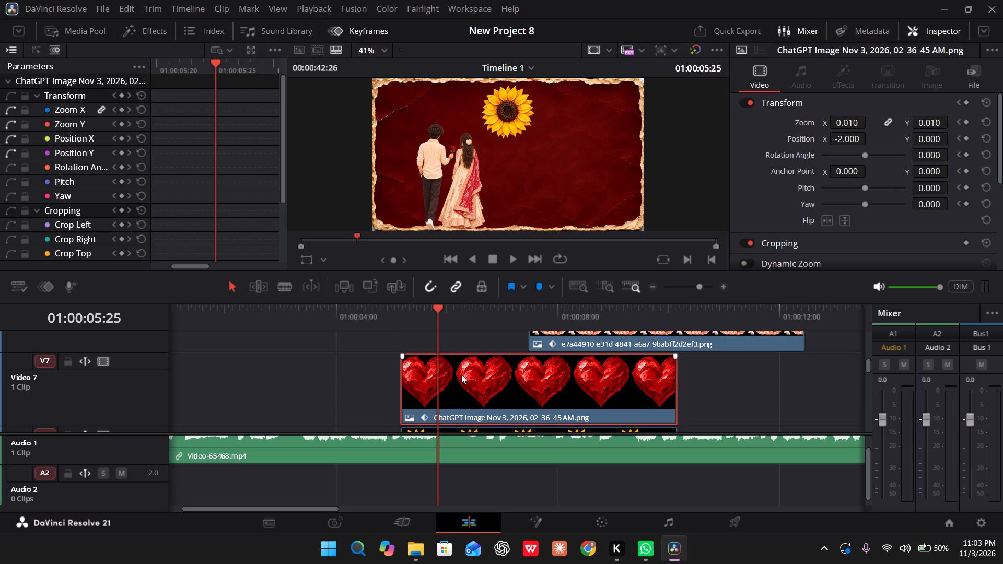
drag(437, 320, 421, 320)
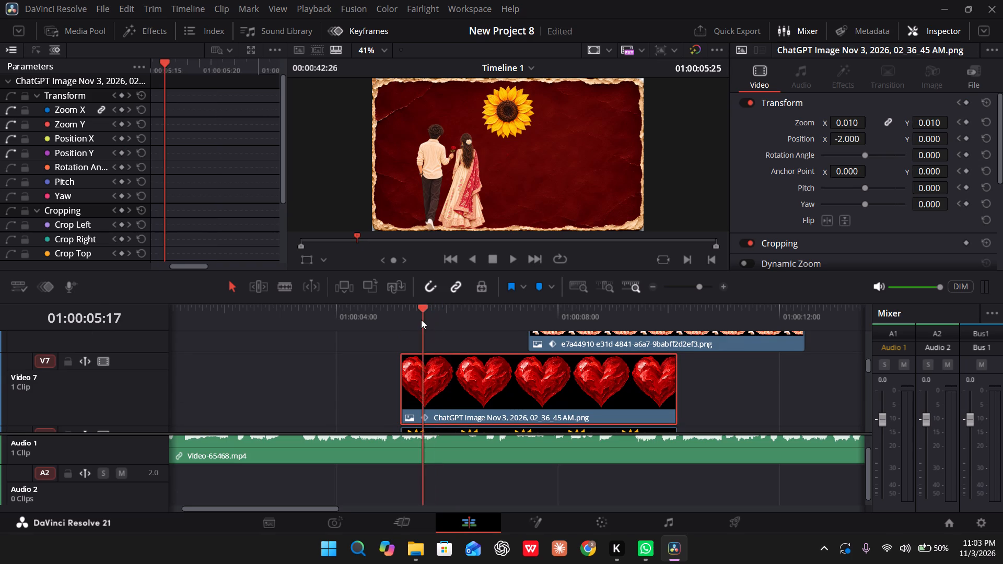
drag(421, 320, 404, 320)
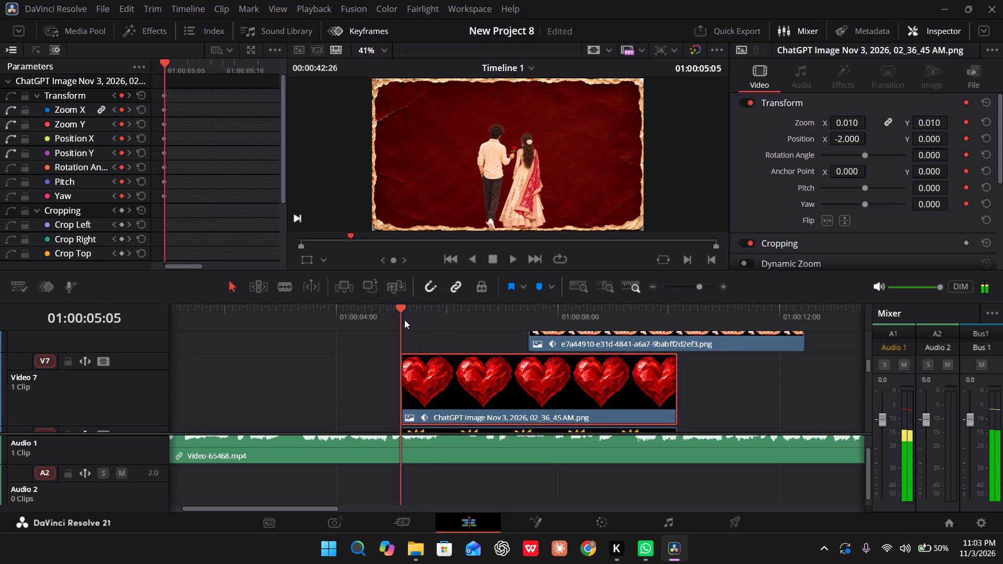
drag(404, 320, 417, 319)
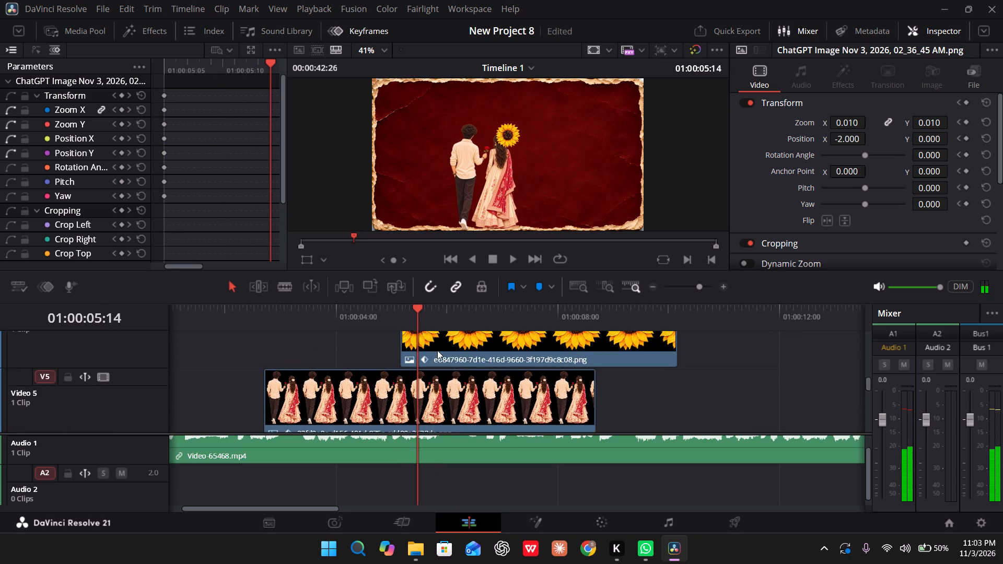
click(437, 350)
scroll(437, 350, up, 1)
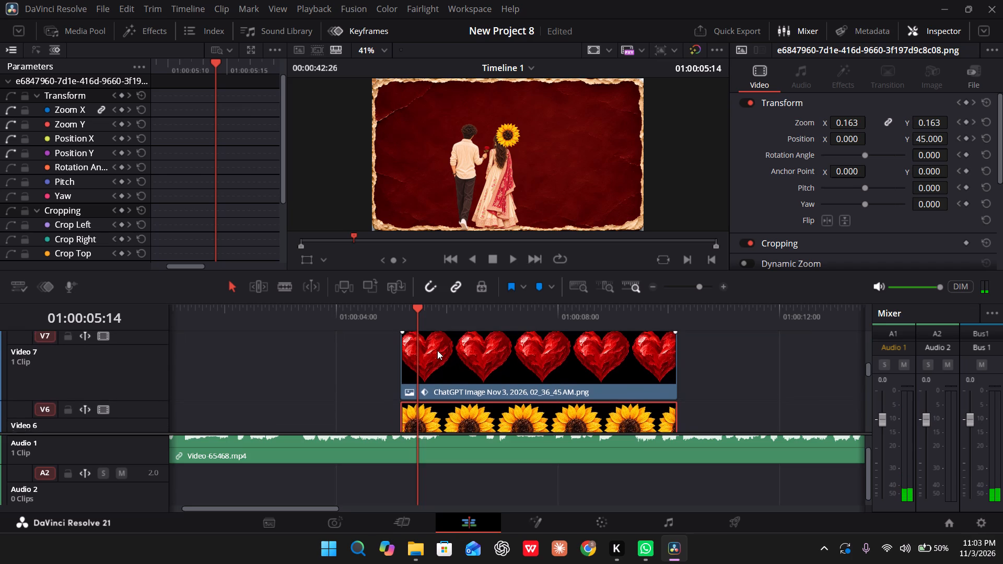
drag(420, 322, 445, 323)
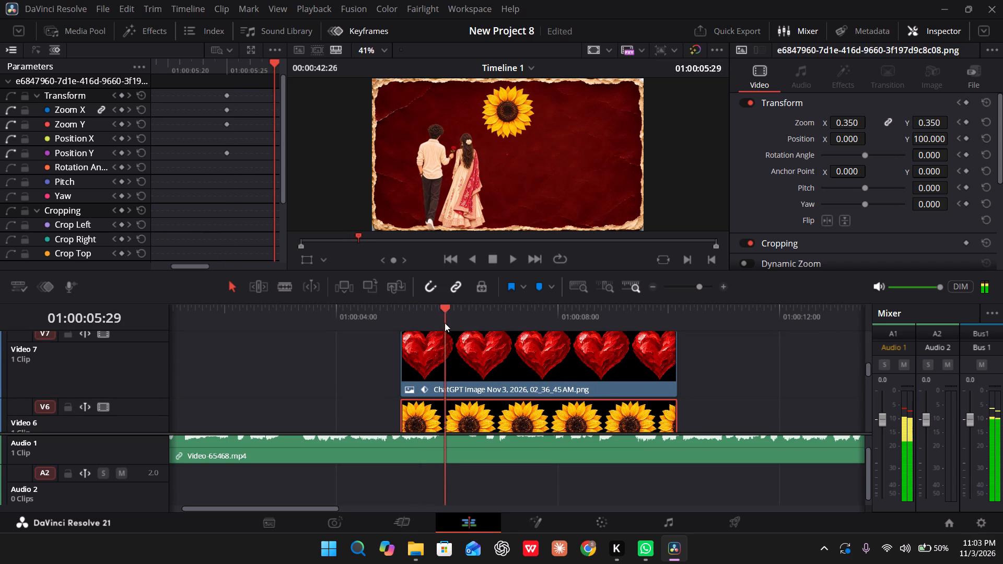
At 01:00:05:25, keyframe the Video 7 heart clip with zoom 0.330, Position X 334 and Position Y -60.
drag(445, 323, 437, 323)
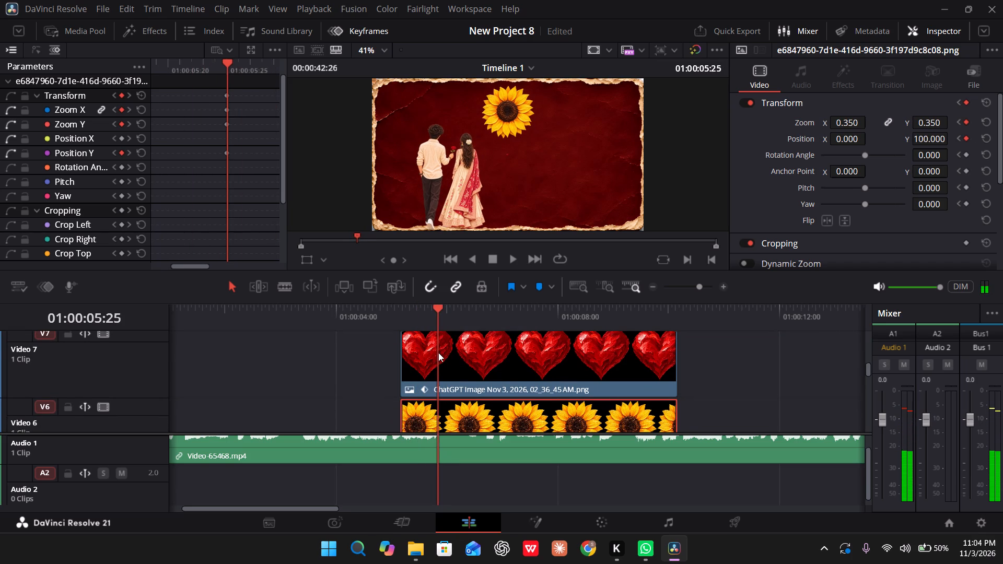
click(438, 356)
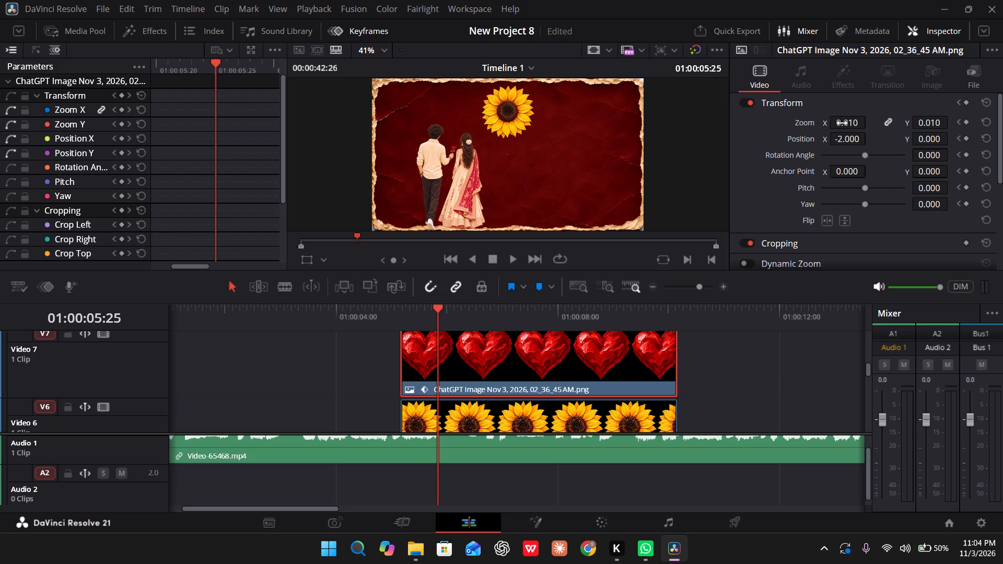
drag(842, 123, 864, 123)
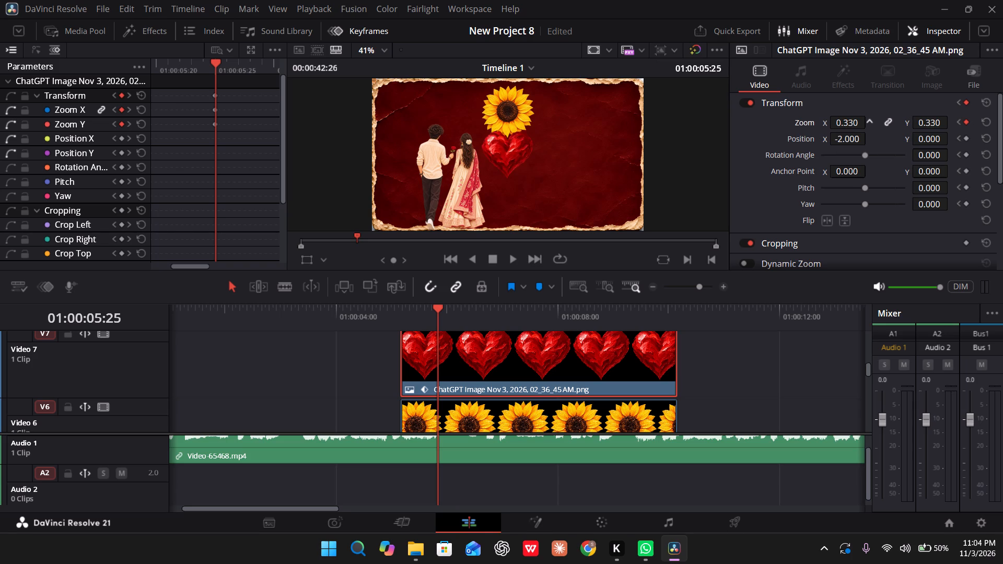
drag(864, 123, 865, 120)
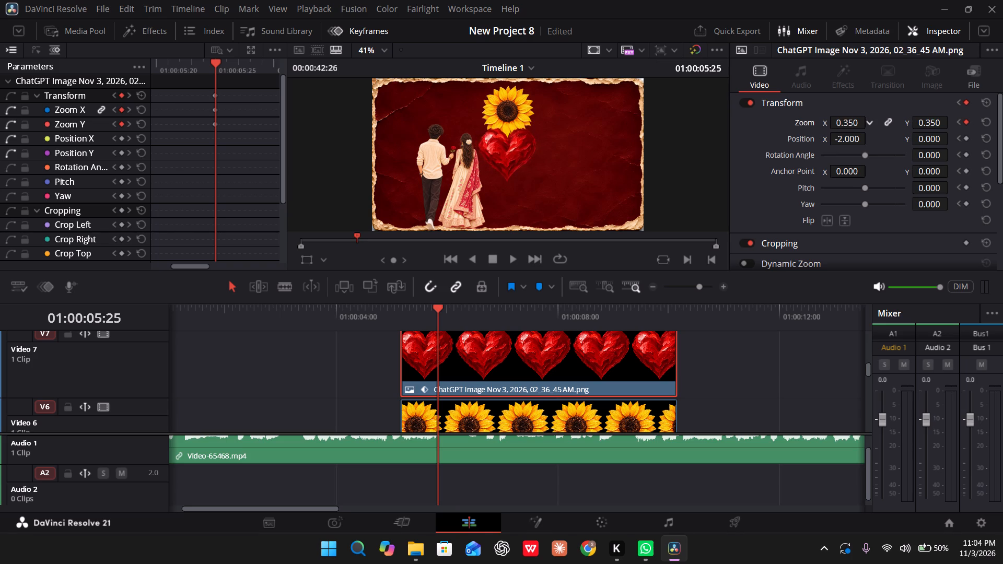
drag(865, 120, 862, 120)
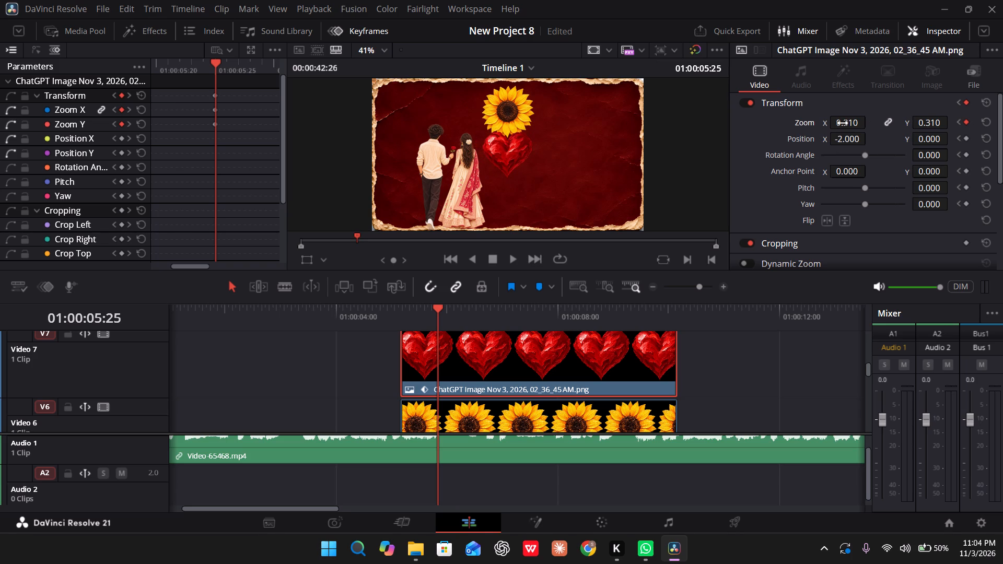
click(843, 123)
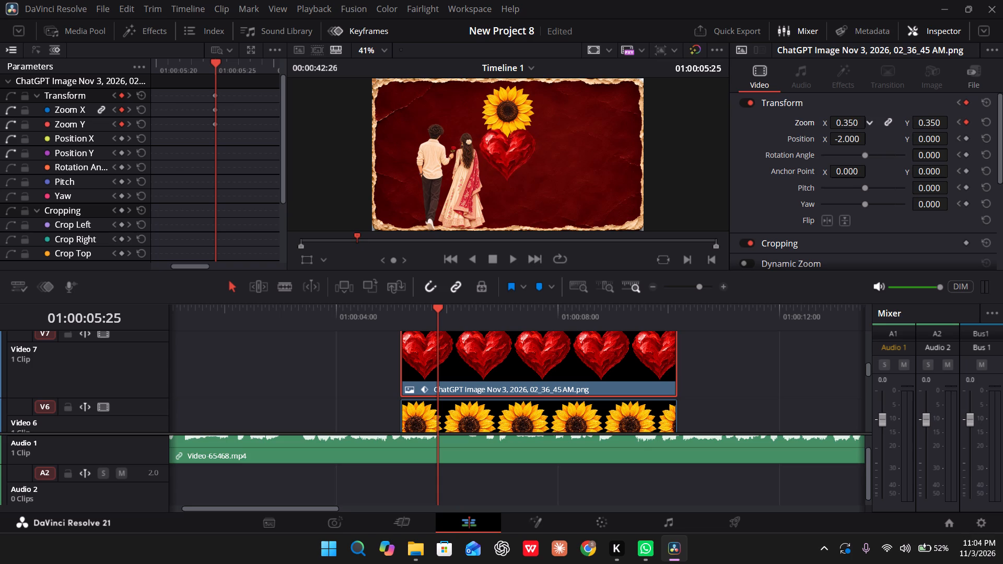
drag(846, 139, 857, 138)
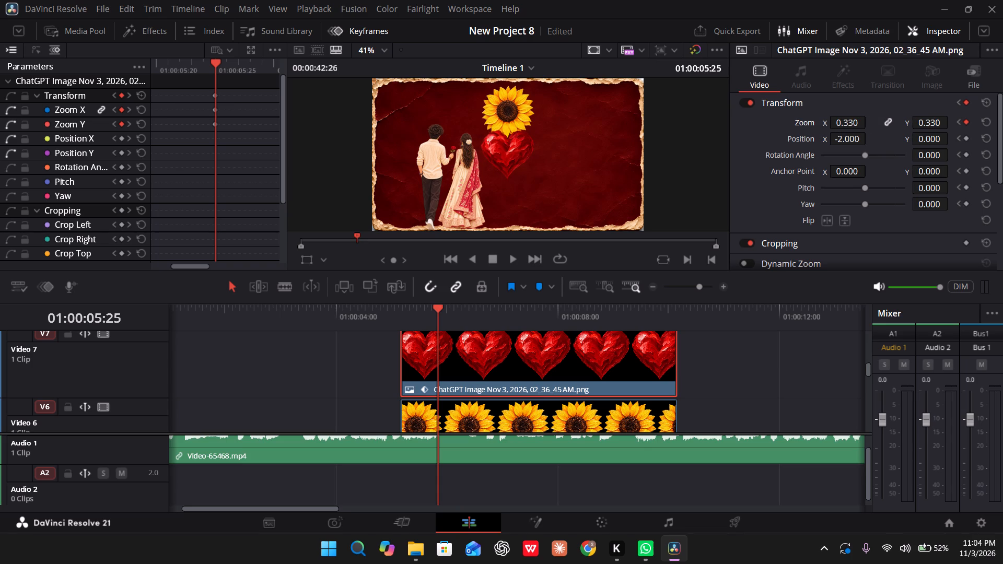
drag(857, 138, 573, 282)
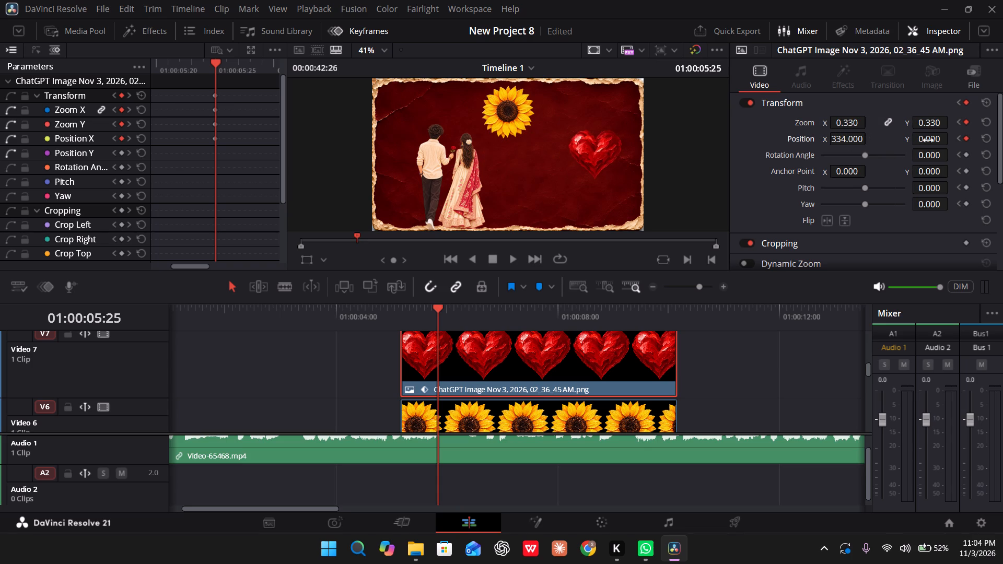
drag(928, 140, 892, 140)
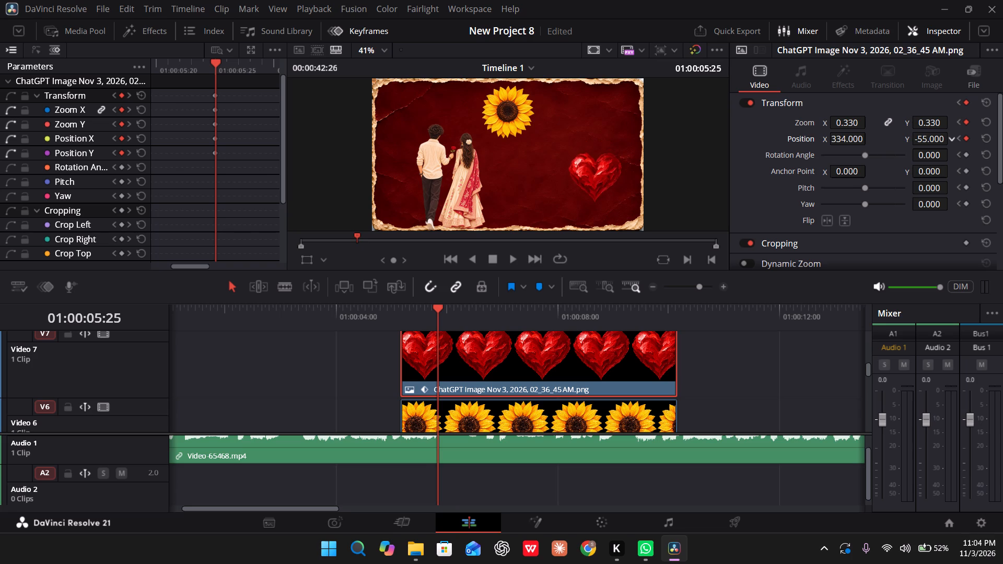
drag(892, 140, 890, 138)
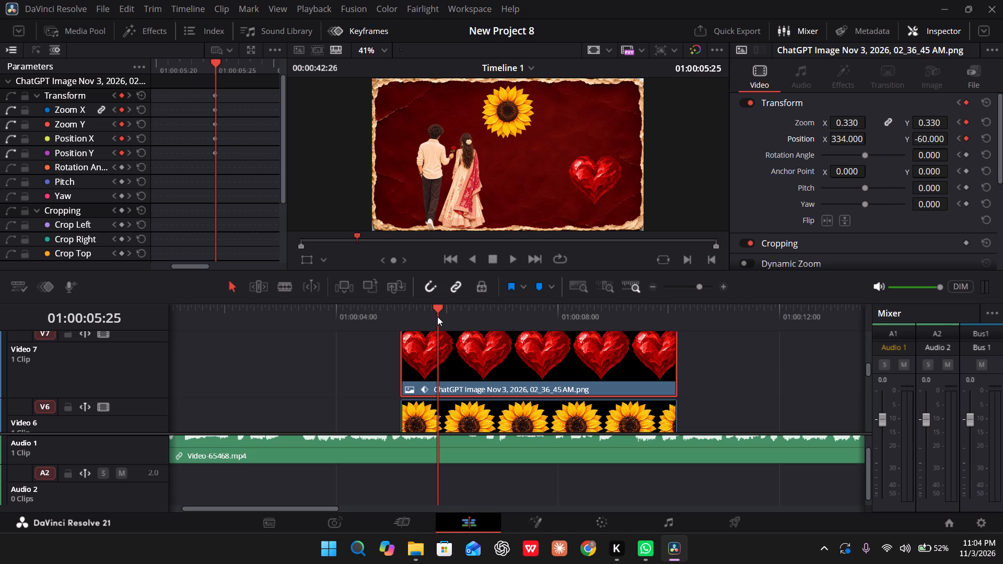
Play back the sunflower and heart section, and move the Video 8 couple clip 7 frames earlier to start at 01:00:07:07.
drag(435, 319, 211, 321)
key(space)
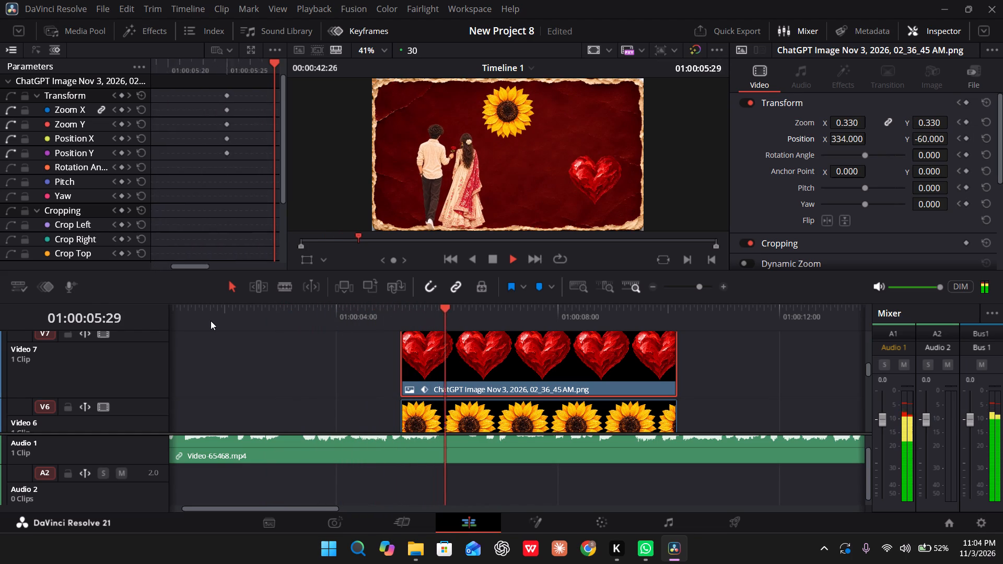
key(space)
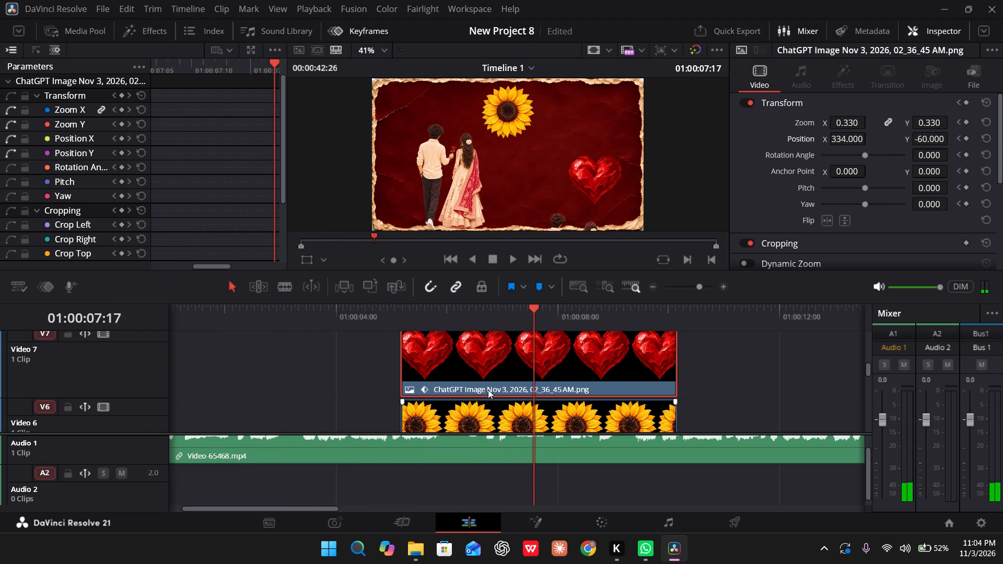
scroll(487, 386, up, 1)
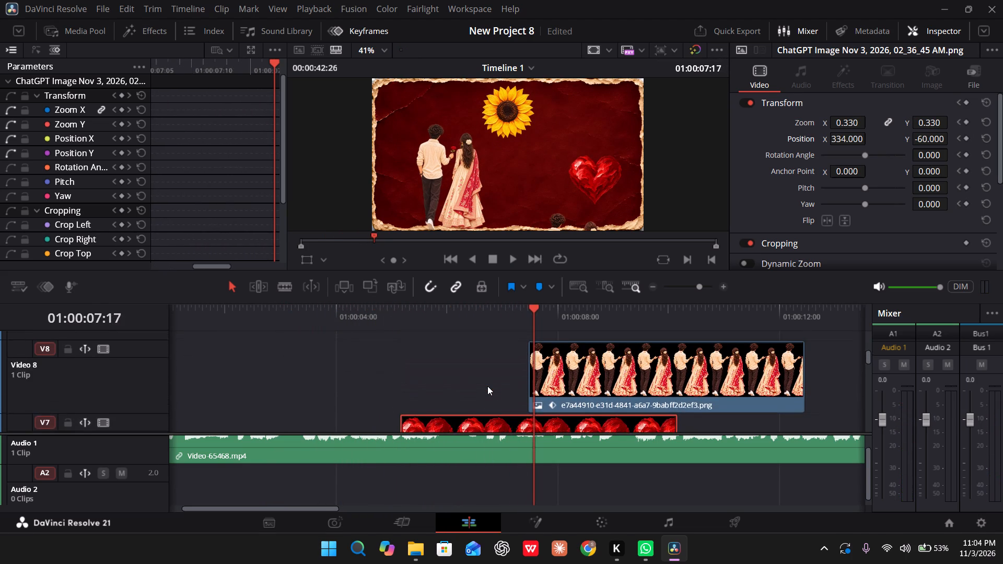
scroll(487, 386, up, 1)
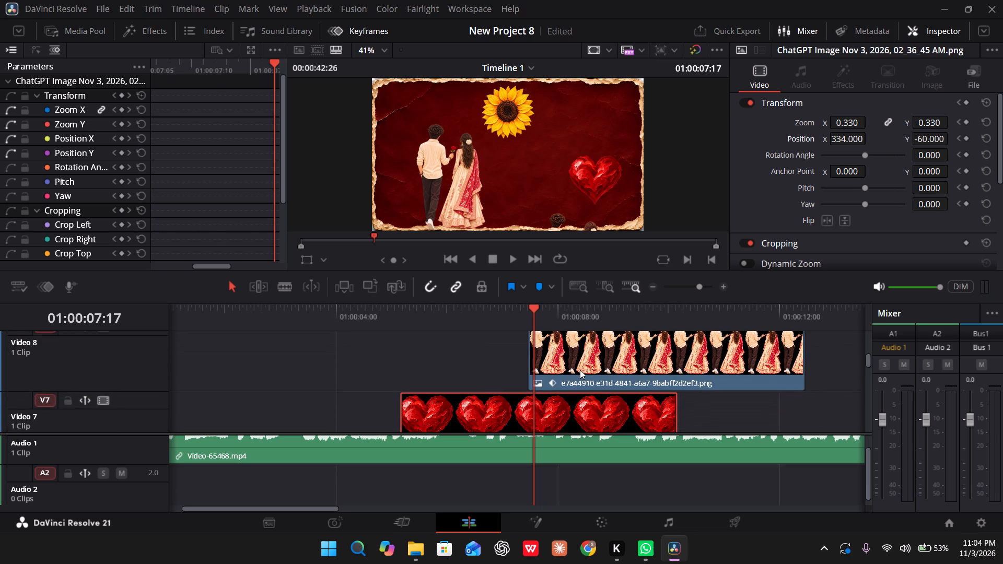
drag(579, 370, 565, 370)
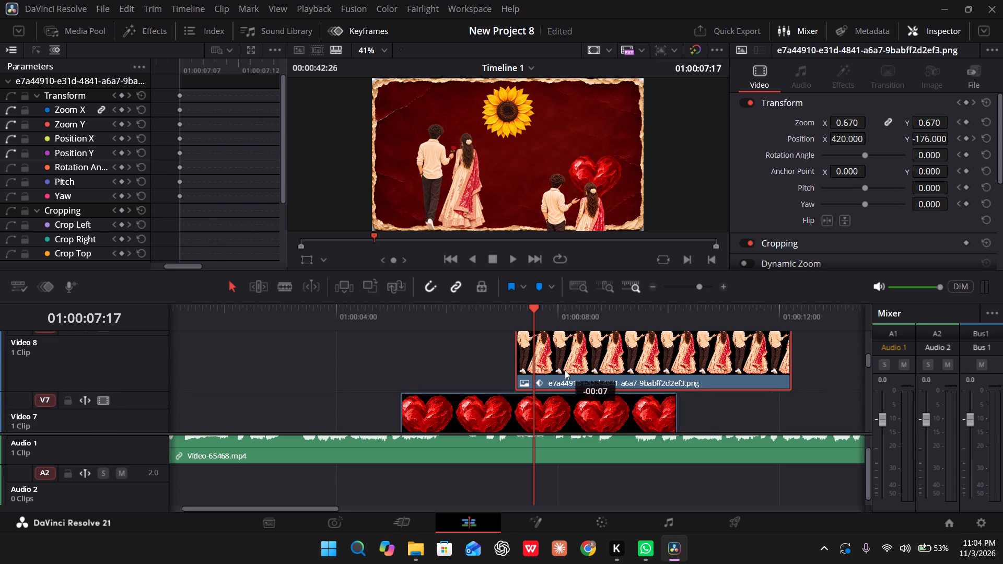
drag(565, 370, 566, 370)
At 01:00:07:07, add a keyframe to all Transform parameters of the Video 7 heart clip, keeping its current pose.
drag(529, 313, 523, 313)
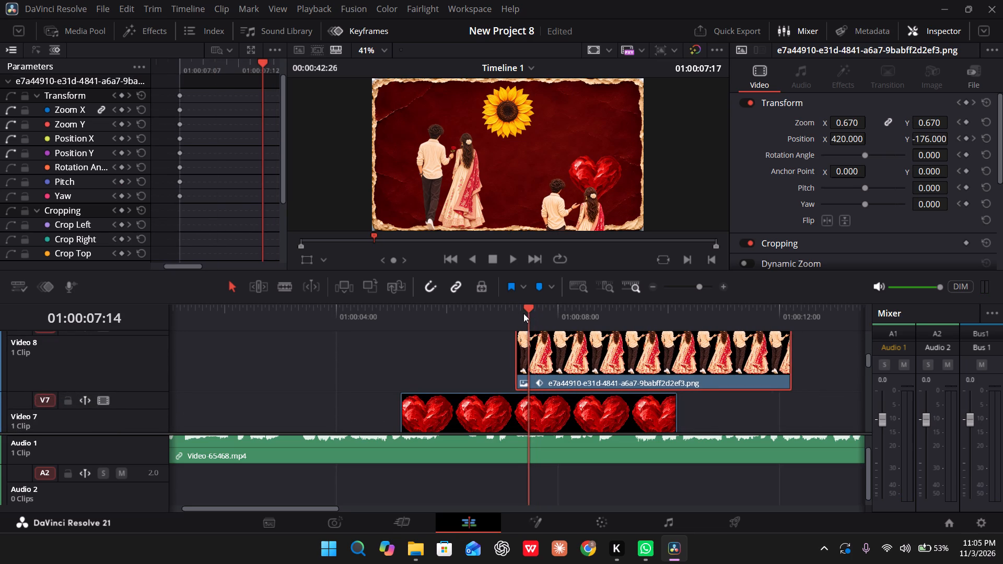
drag(523, 313, 521, 314)
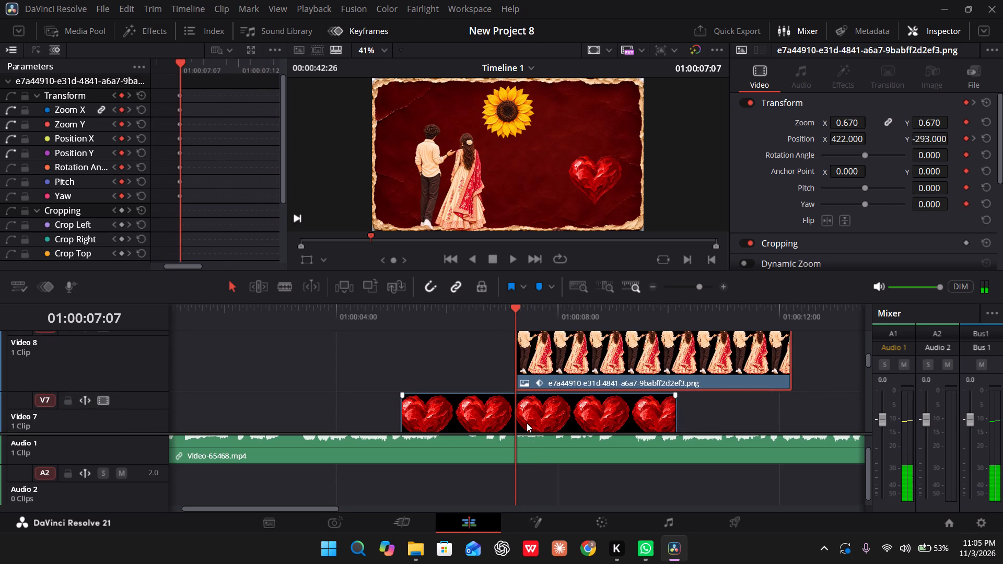
click(527, 423)
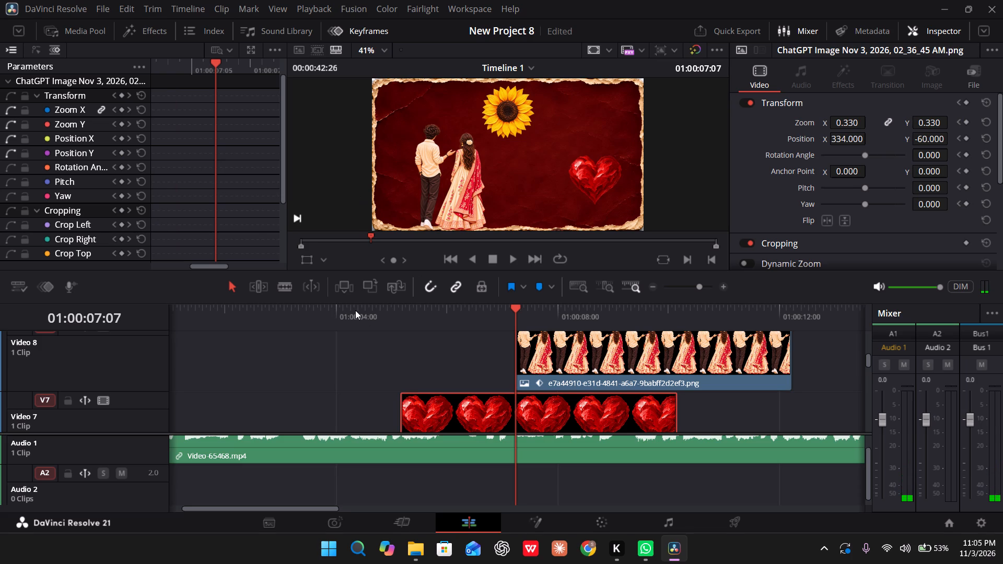
click(119, 97)
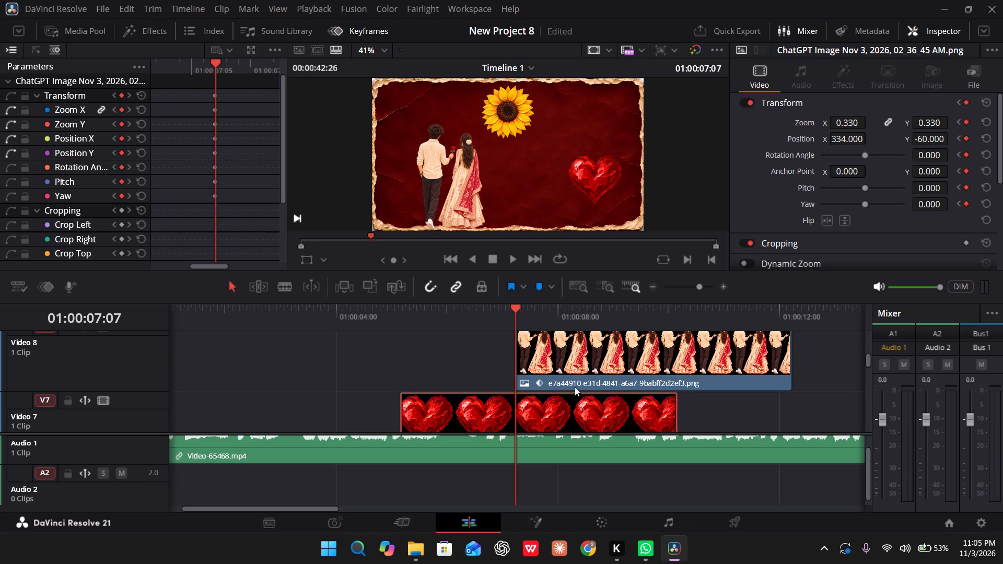
Move the couple clip on Video 8 earlier so it starts at about 01:00:06:24.
click(558, 365)
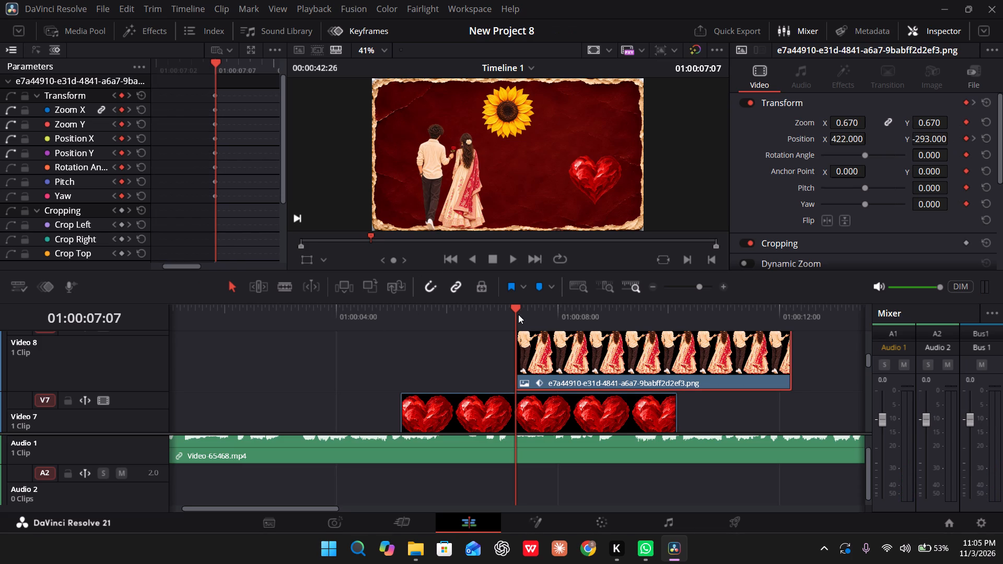
click(561, 364)
drag(552, 352, 528, 352)
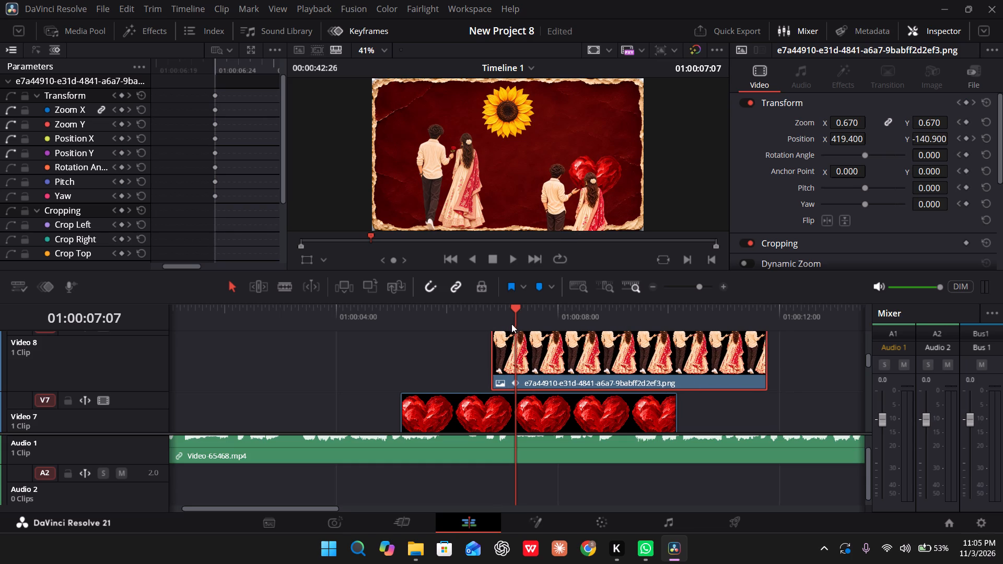
At 01:00:07:14, on the Video 8 couple's position keyframe, keyframe the Video 7 heart out of frame with Position X 660 and Y -56.
drag(513, 308, 527, 307)
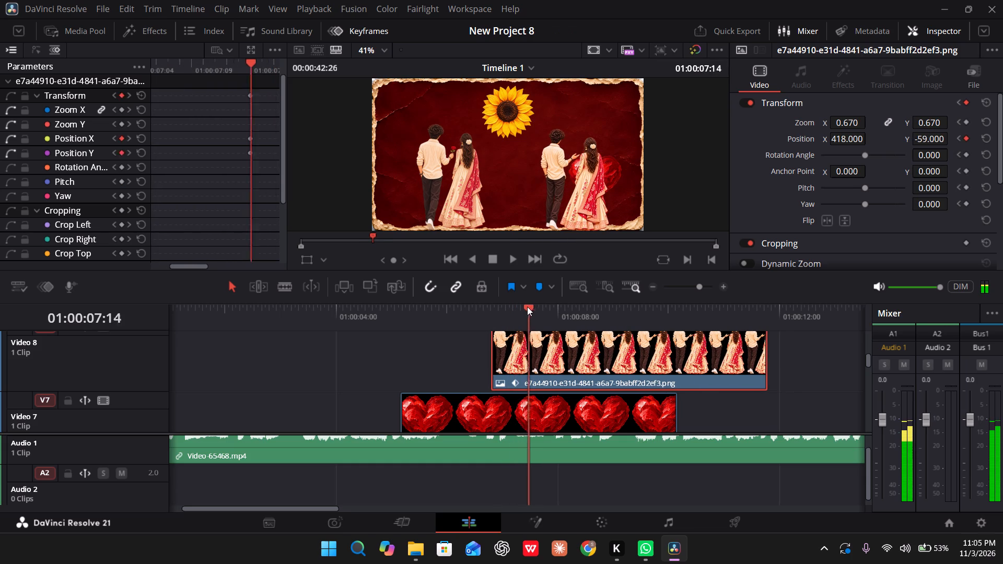
drag(527, 307, 529, 307)
click(529, 307)
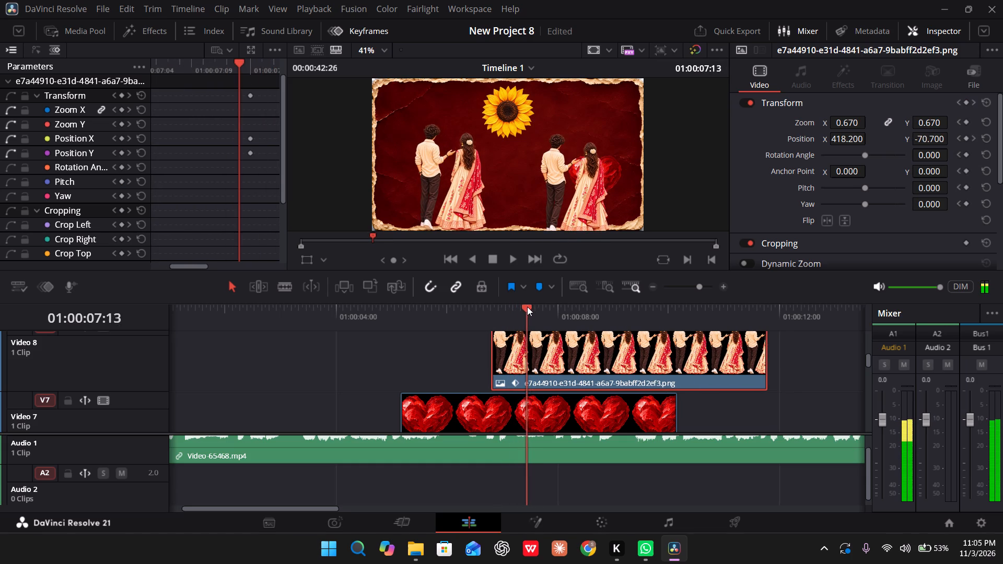
click(530, 305)
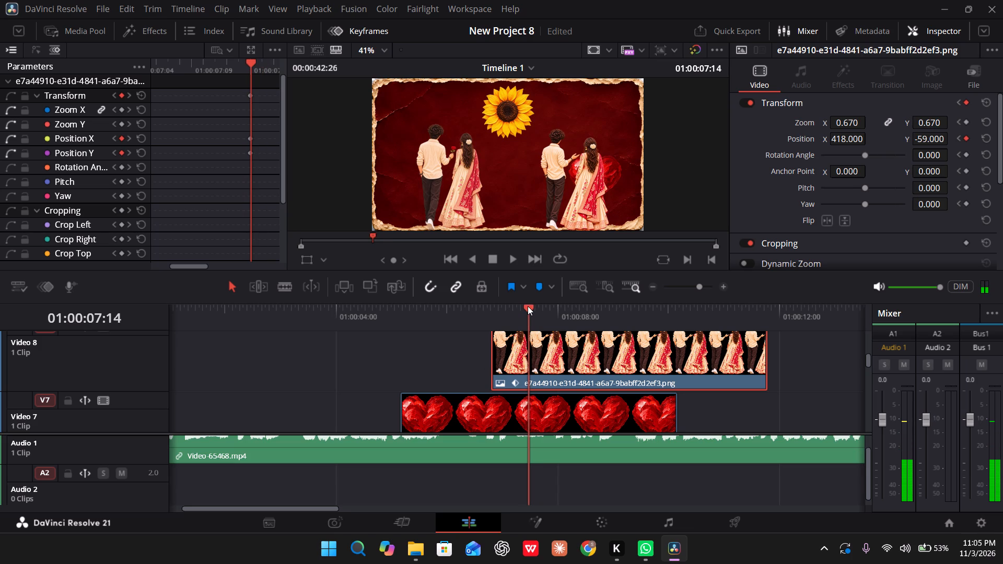
click(517, 402)
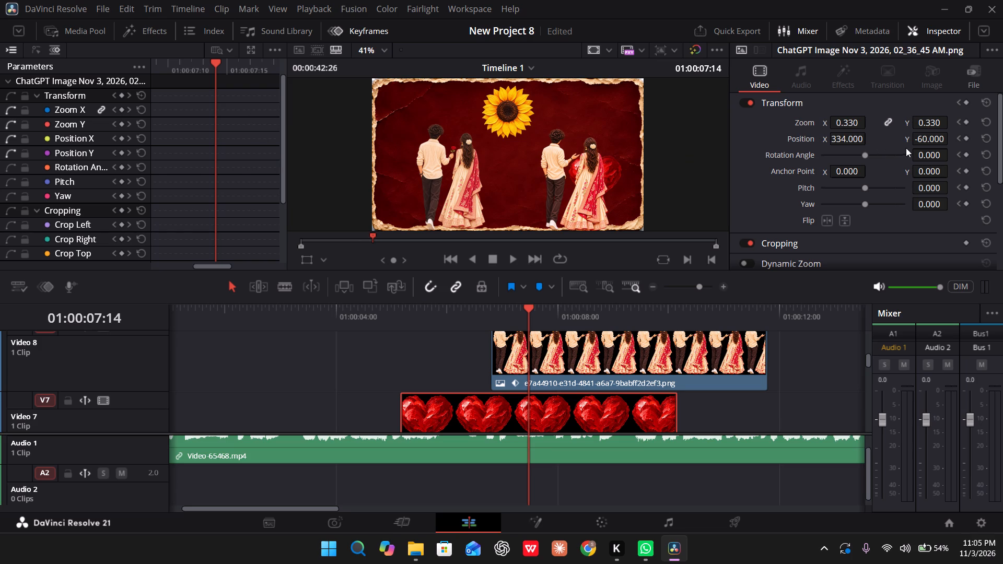
drag(929, 140, 944, 136)
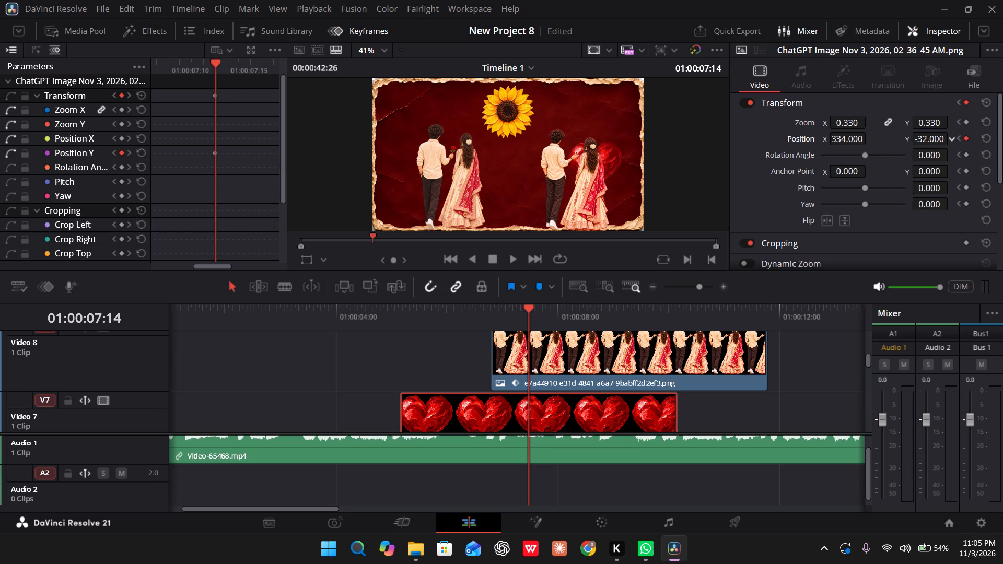
drag(944, 136, 931, 135)
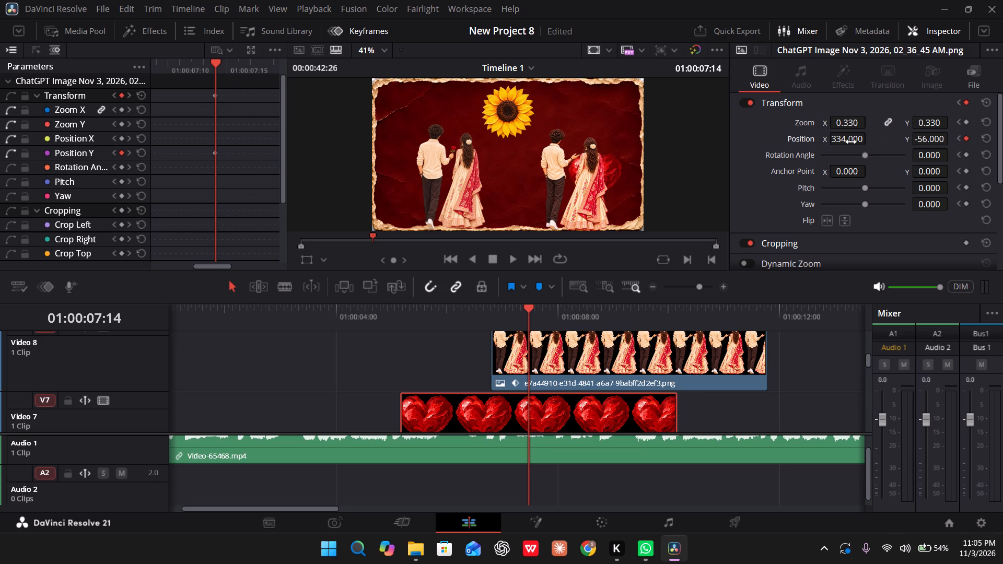
drag(851, 142, 531, 280)
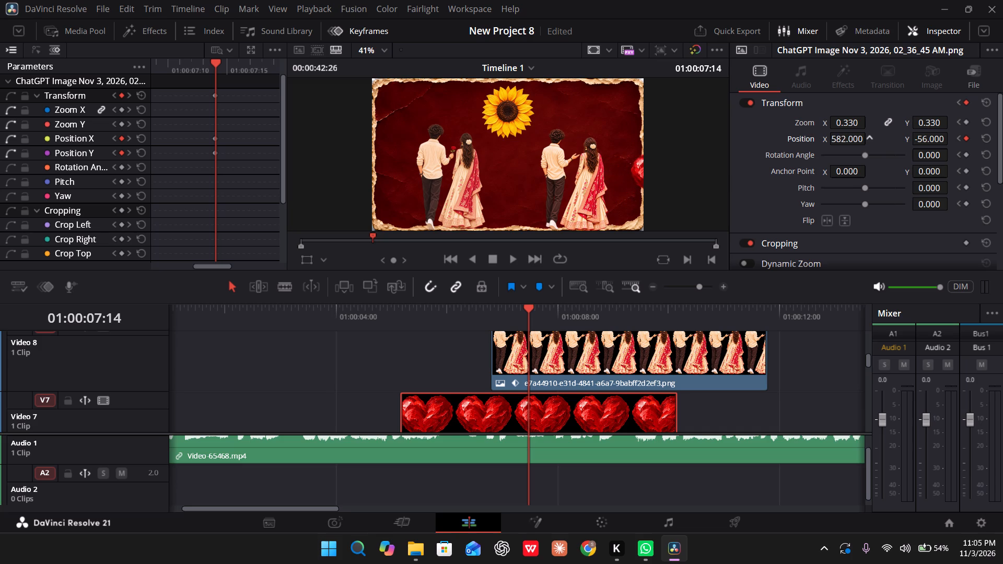
drag(531, 280, 572, 278)
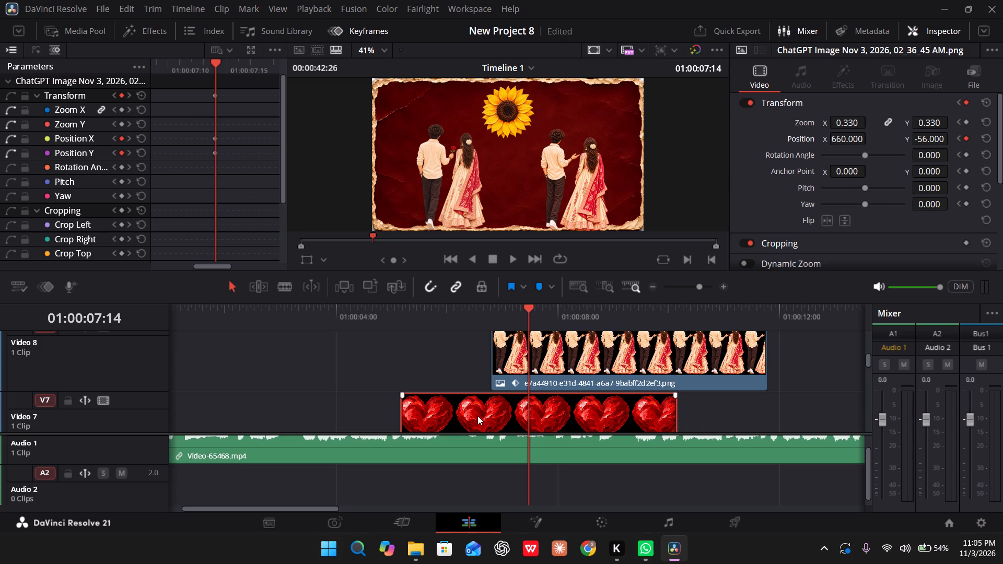
Play back the heart's exit through to the kneeling couple, and extend the Video 6 sunflower clip's end to about 01:00:12:18.
drag(524, 314, 254, 322)
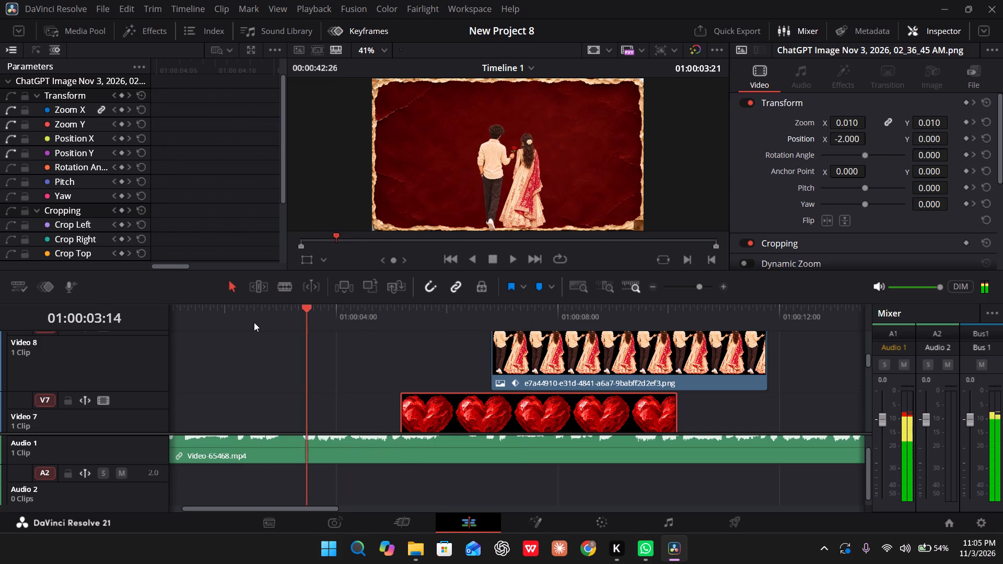
drag(254, 322, 254, 321)
key(space)
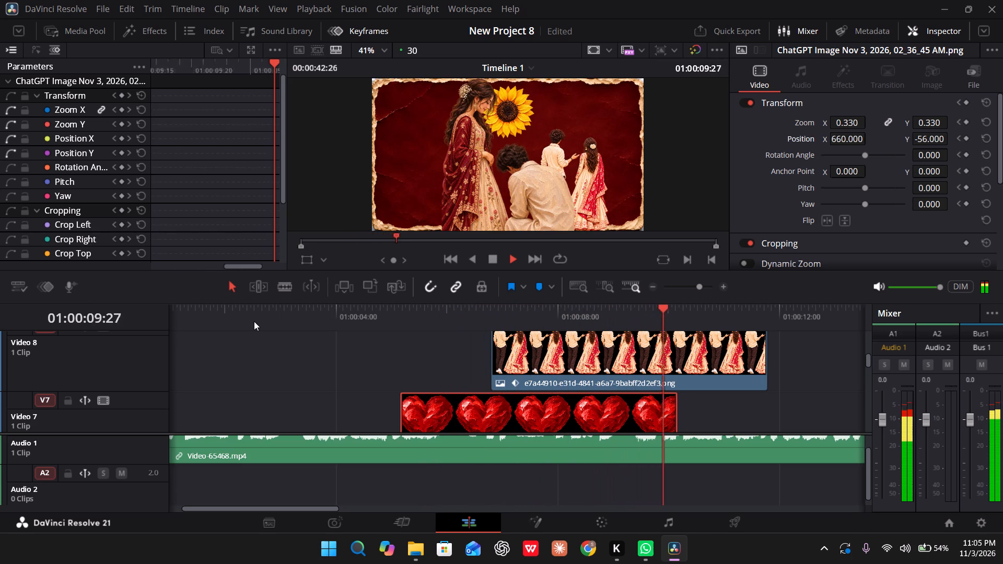
key(space)
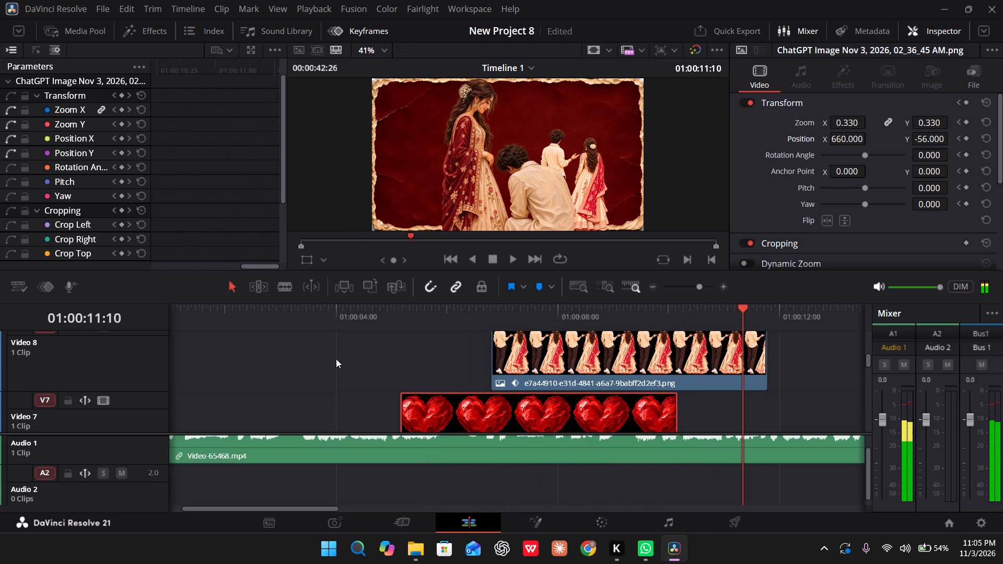
scroll(590, 362, up, 1)
scroll(590, 362, right, 1)
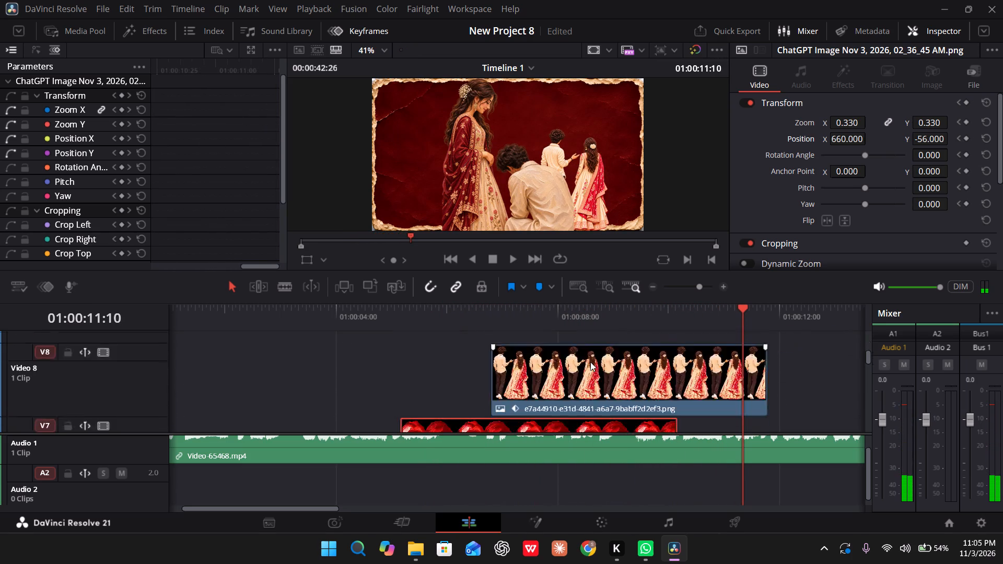
scroll(590, 362, right, 1)
click(651, 356)
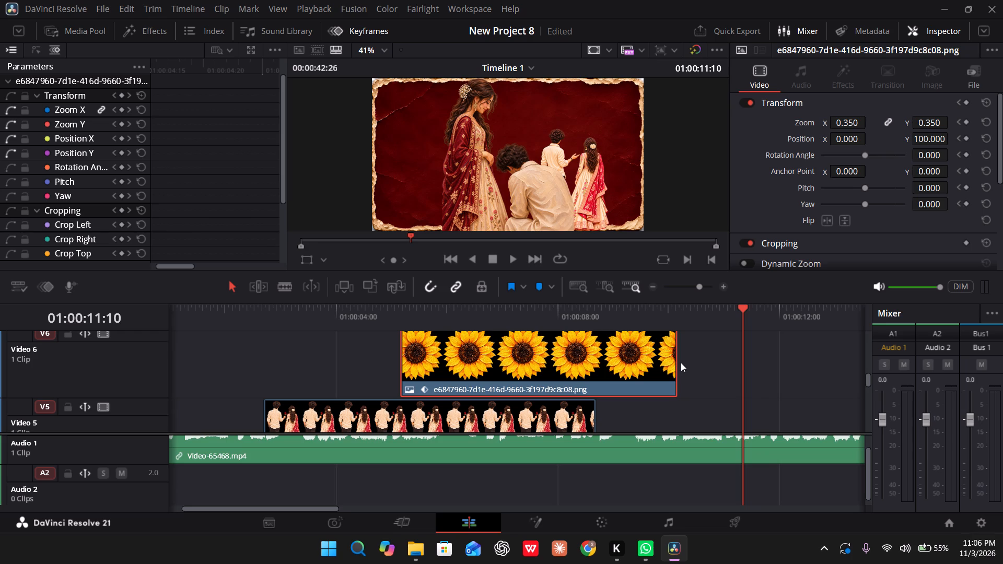
drag(675, 361, 812, 369)
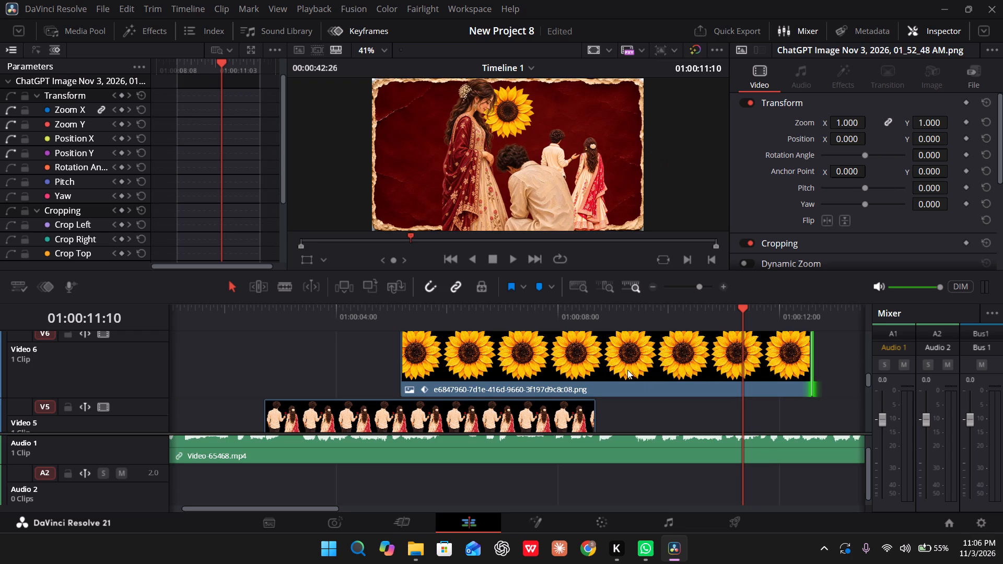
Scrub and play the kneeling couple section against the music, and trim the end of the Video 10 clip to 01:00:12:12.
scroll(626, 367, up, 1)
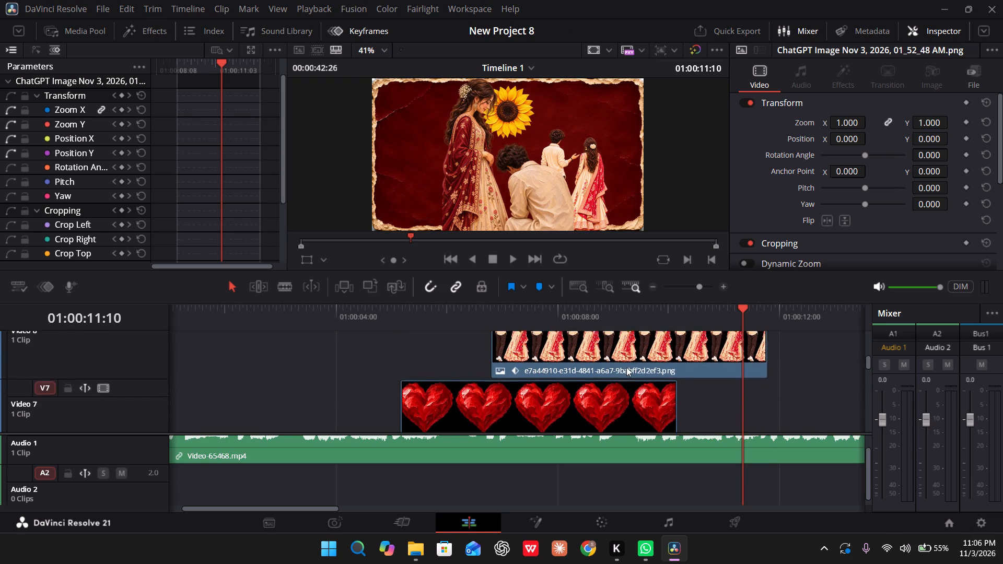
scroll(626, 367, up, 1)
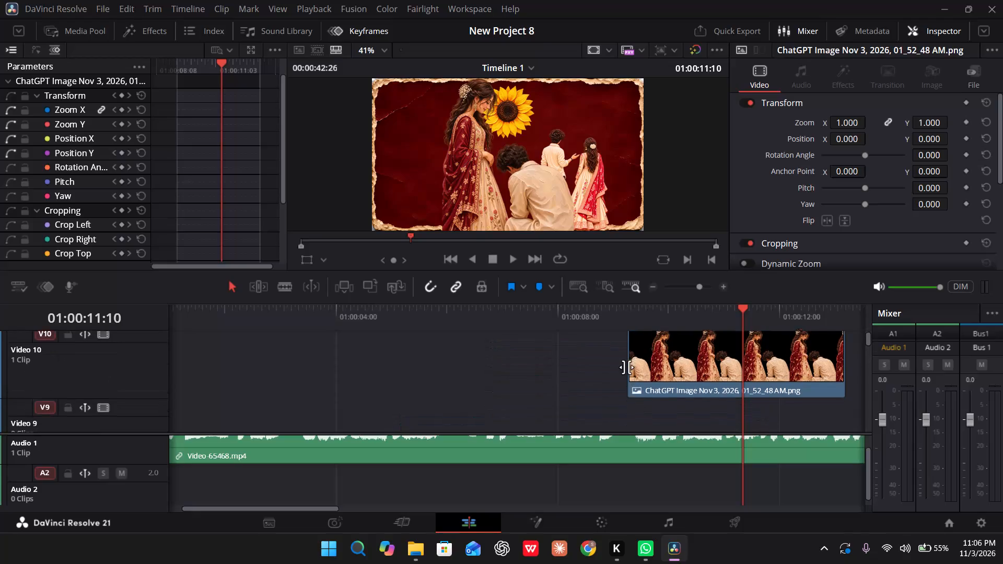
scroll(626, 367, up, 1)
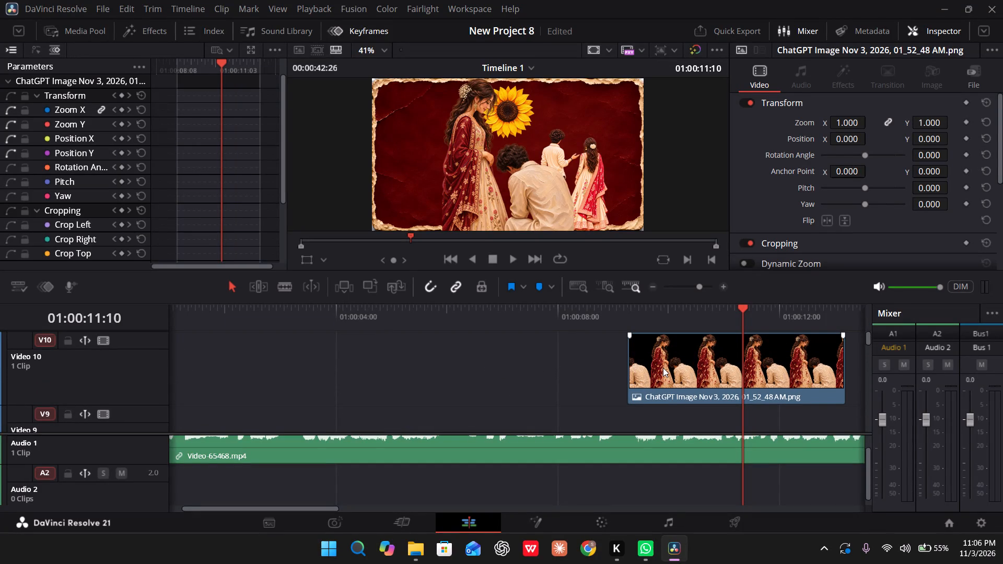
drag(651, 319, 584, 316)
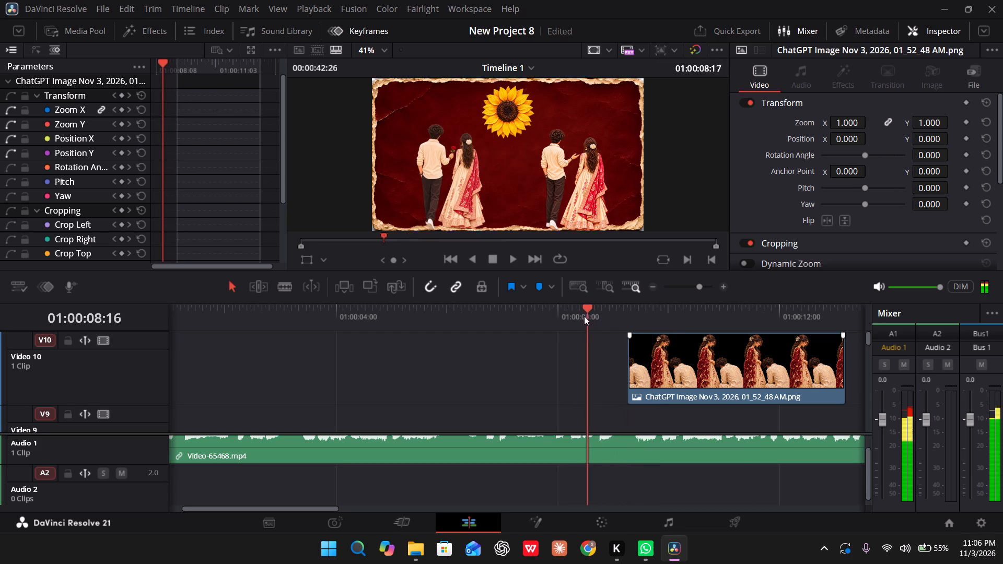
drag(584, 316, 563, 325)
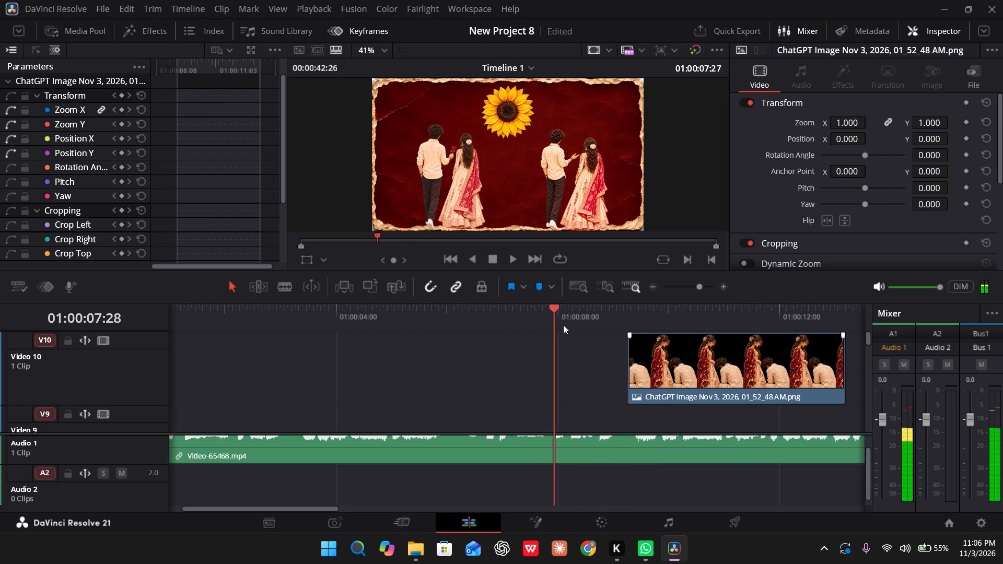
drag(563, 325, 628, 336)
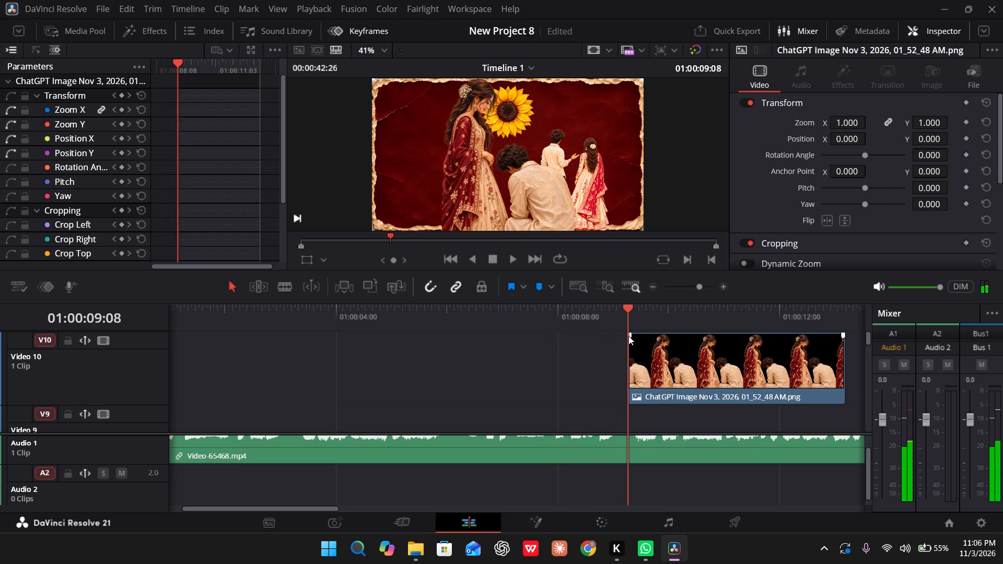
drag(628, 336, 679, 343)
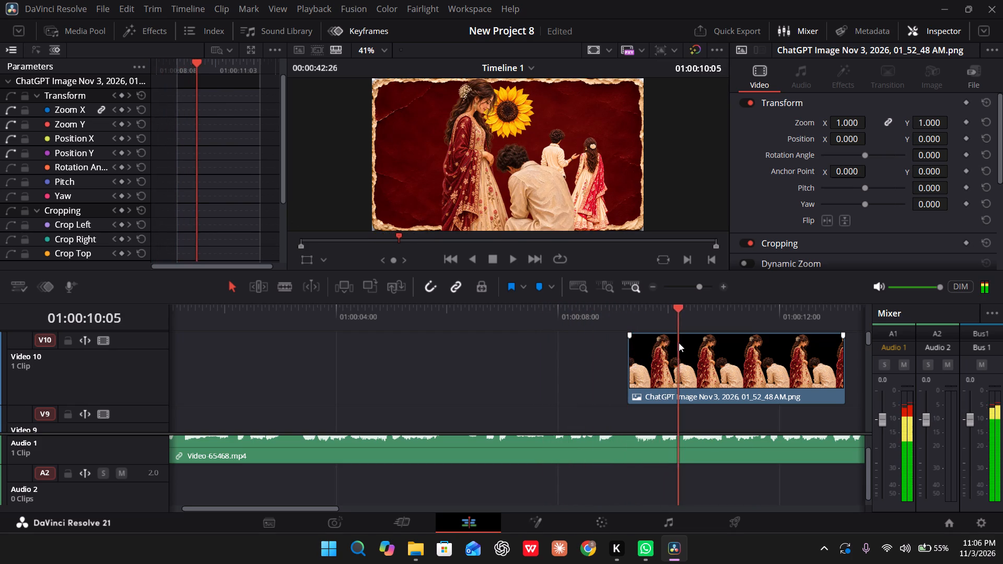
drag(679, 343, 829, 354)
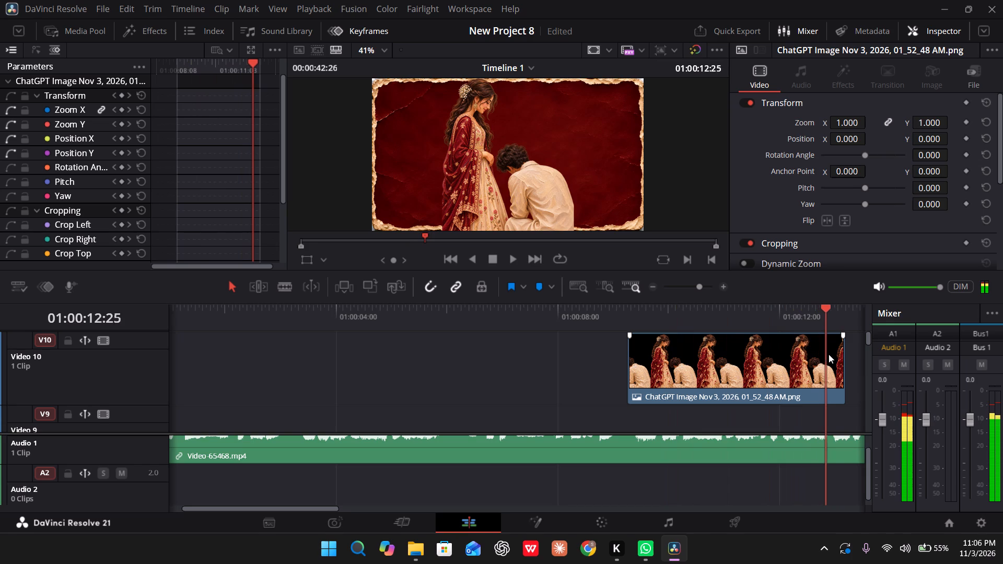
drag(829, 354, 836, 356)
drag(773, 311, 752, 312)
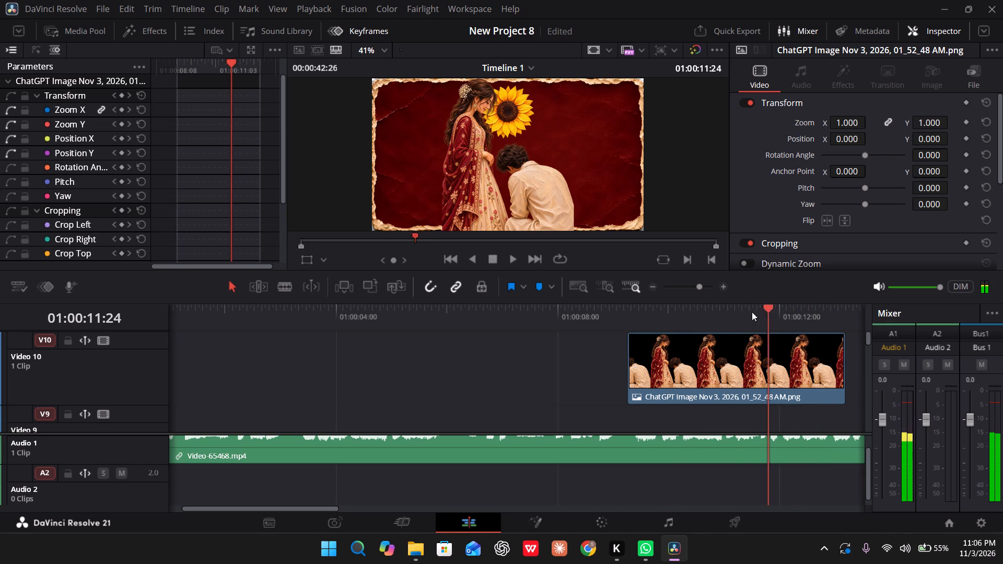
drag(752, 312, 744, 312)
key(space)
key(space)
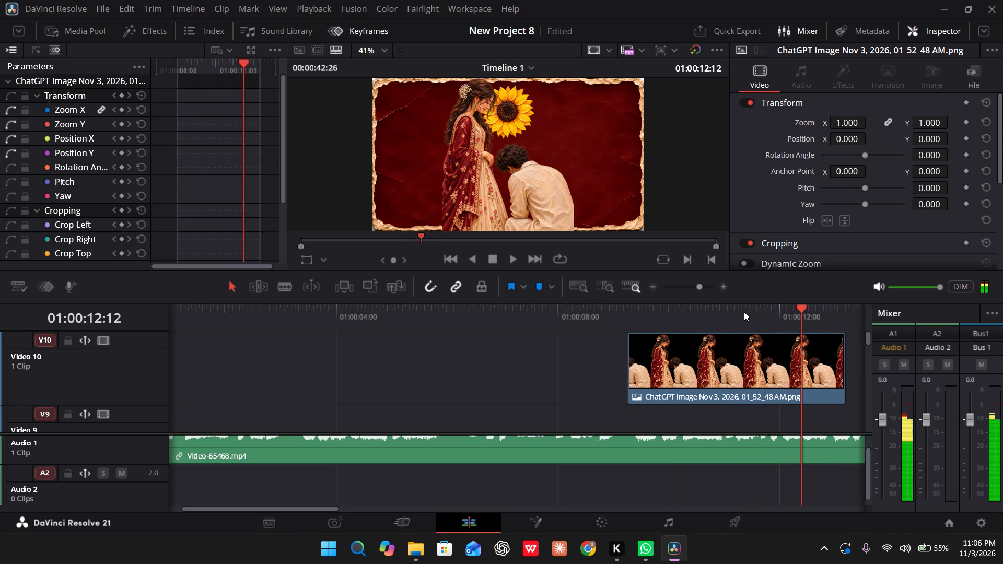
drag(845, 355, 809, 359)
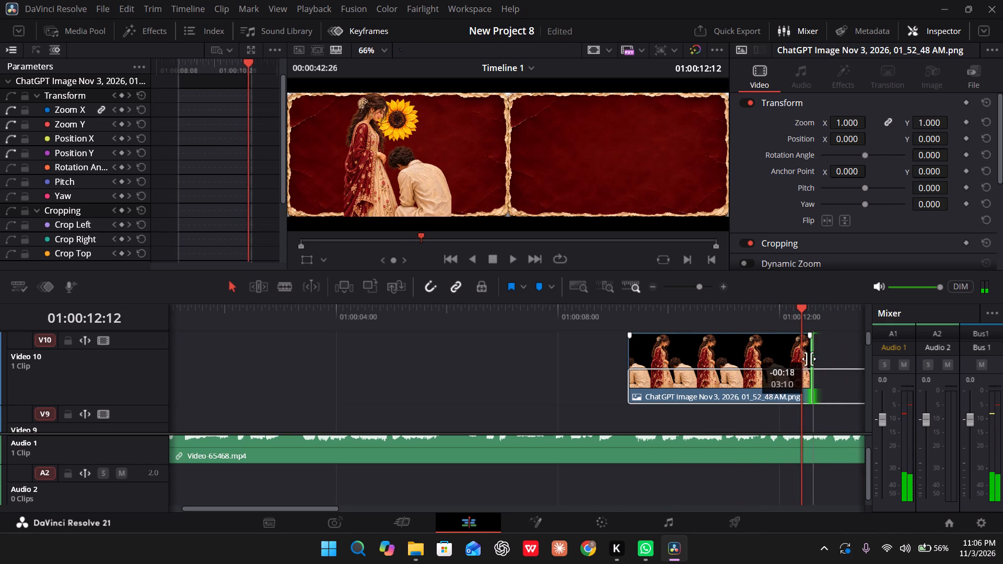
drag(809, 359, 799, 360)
Replay the ending of the kneeling couple clip on Video 10 and trim its end to about 01:00:12:04.
key(space)
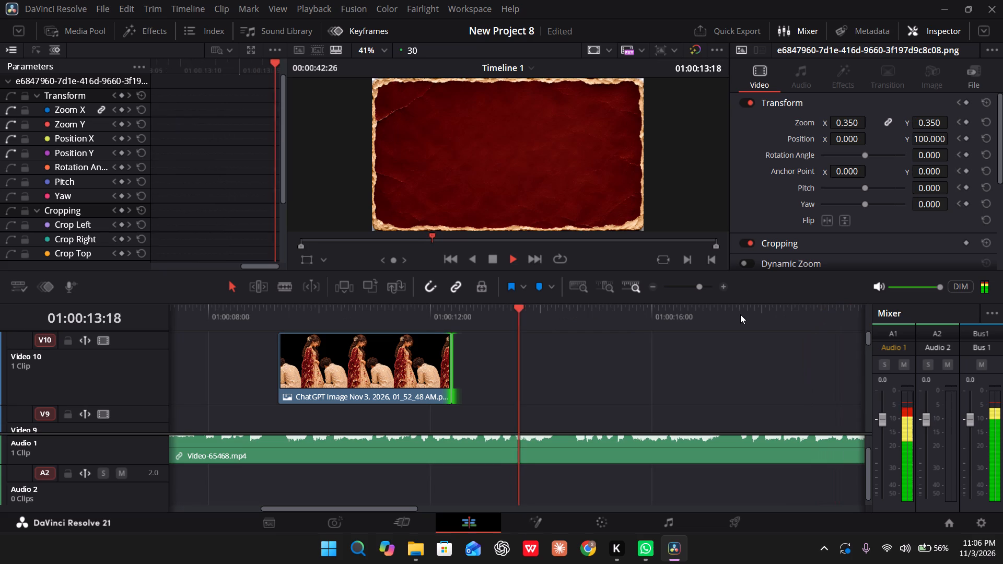
click(740, 314)
drag(435, 304, 414, 315)
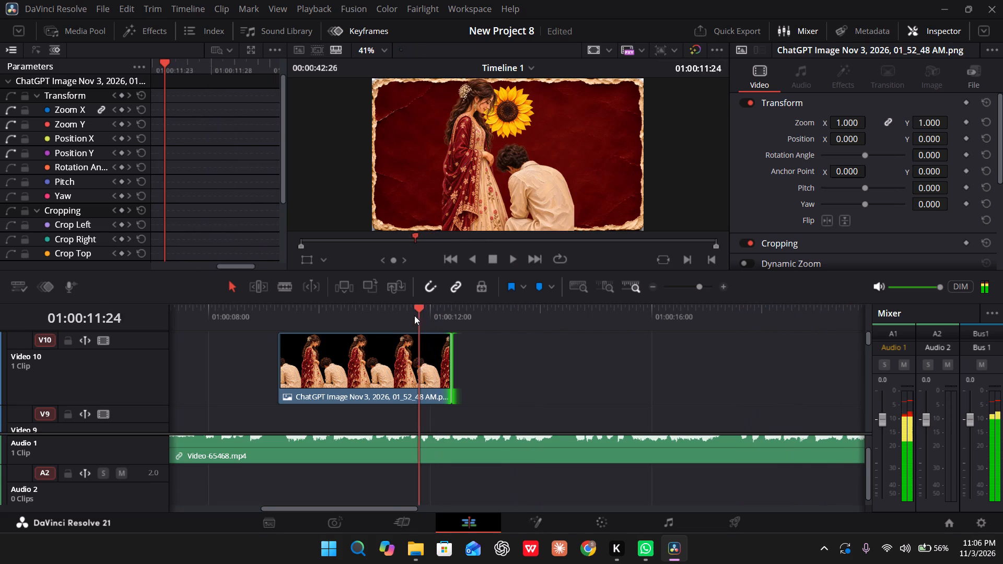
drag(414, 315, 399, 318)
key(space)
key(space)
key(space)
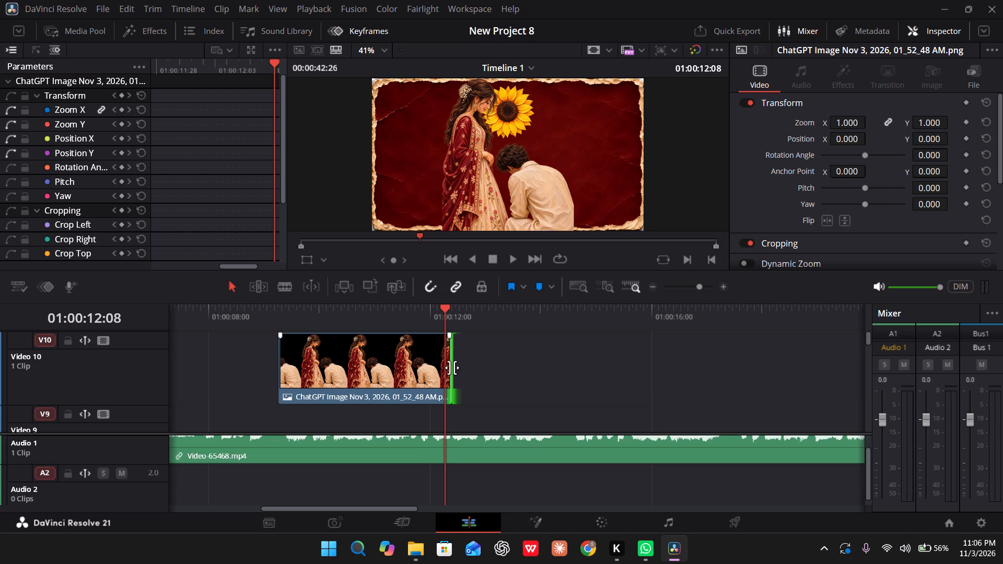
drag(452, 368, 437, 368)
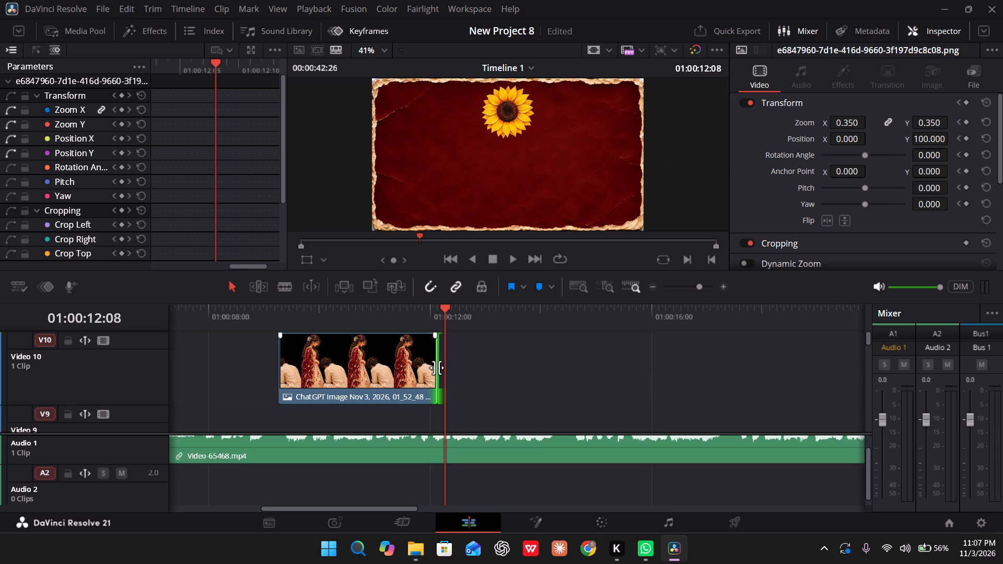
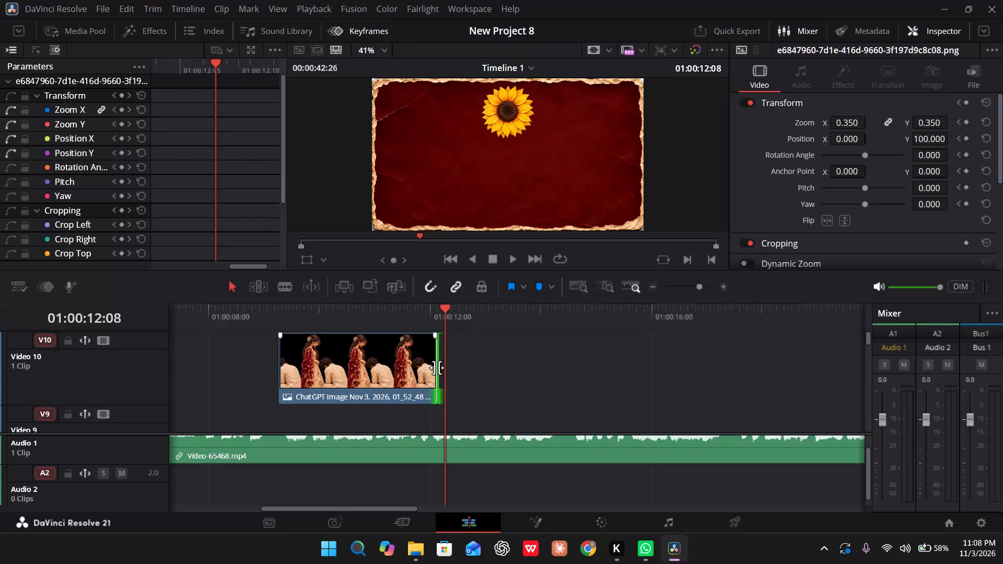
Save New Project 8 with the trimmed Video 10 clip.
key(ctrl+s)
key(ctrl+s)
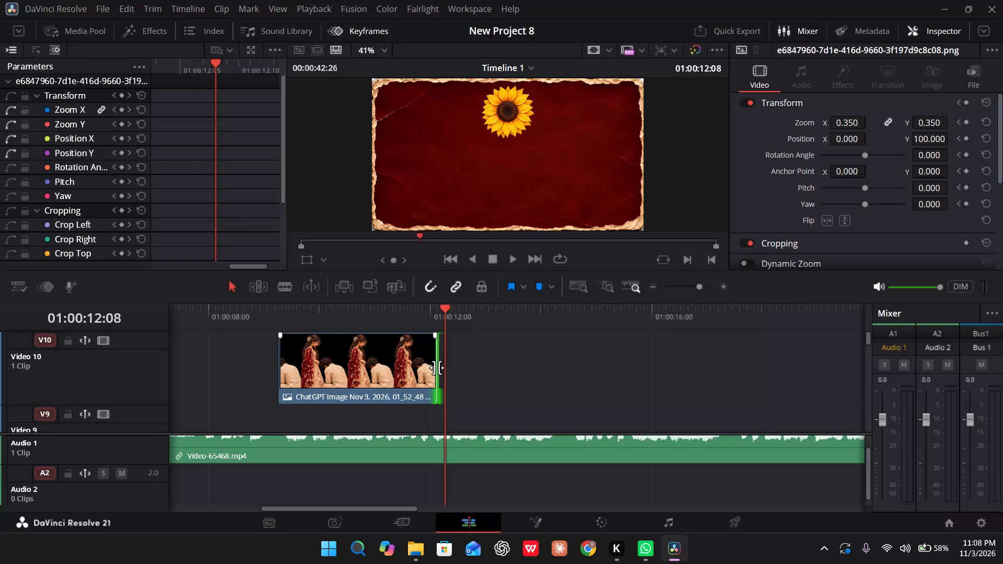